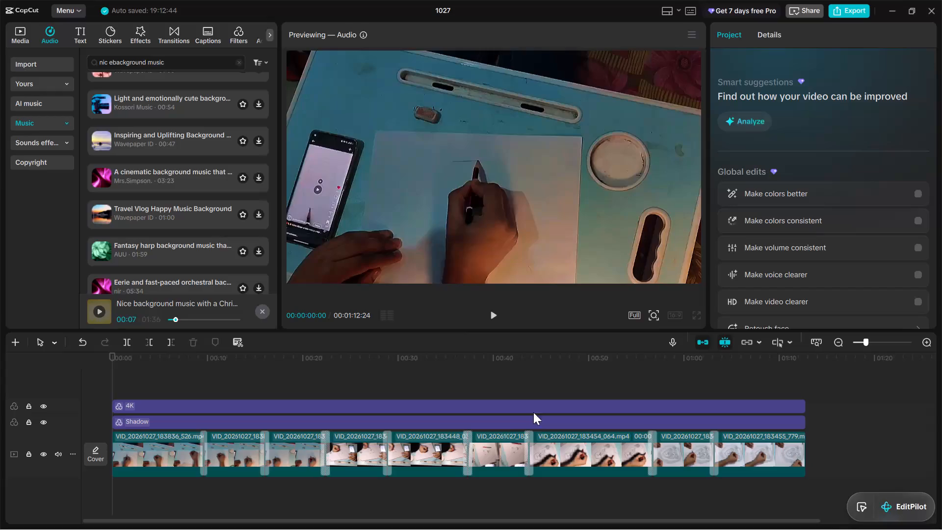
# Extract the audio from the drawing-memories-375281 MP3 in the Downloads folder into the project's audio library.
pyautogui.click(41, 59)
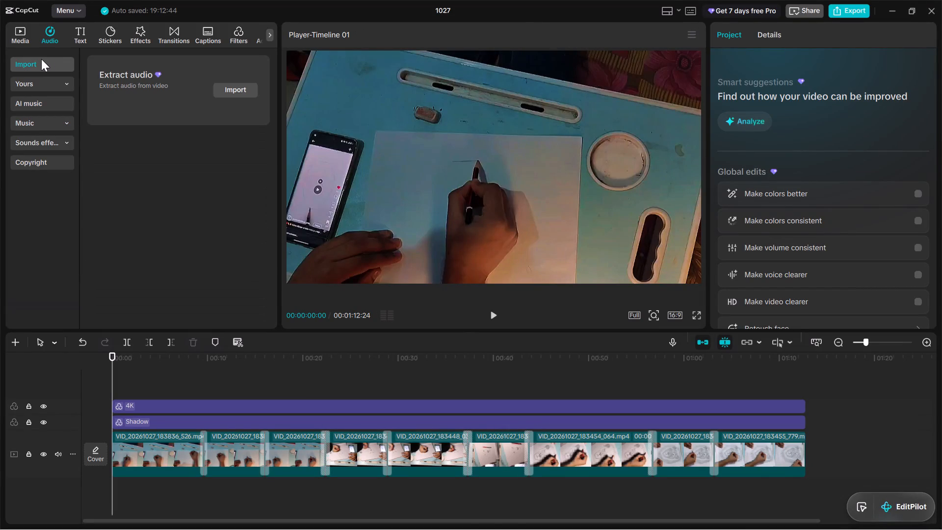
pyautogui.click(239, 83)
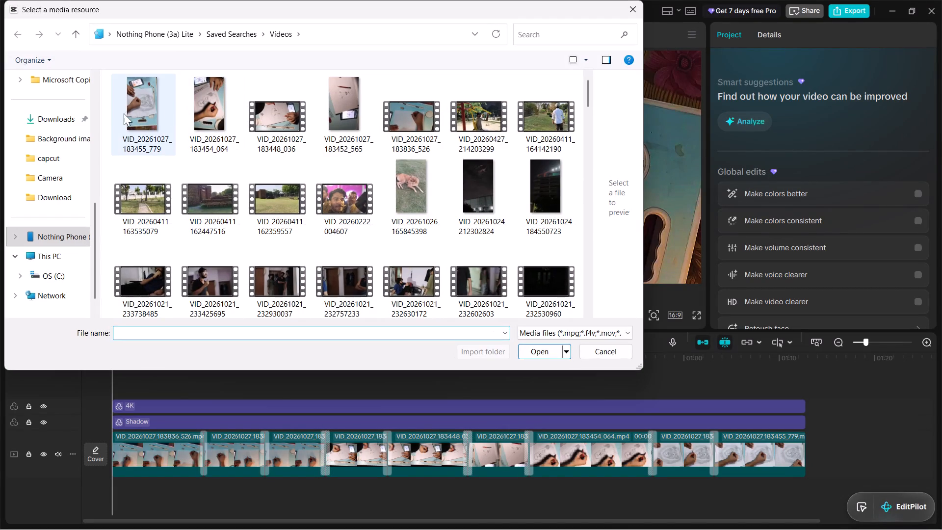
pyautogui.click(55, 118)
pyautogui.click(140, 108)
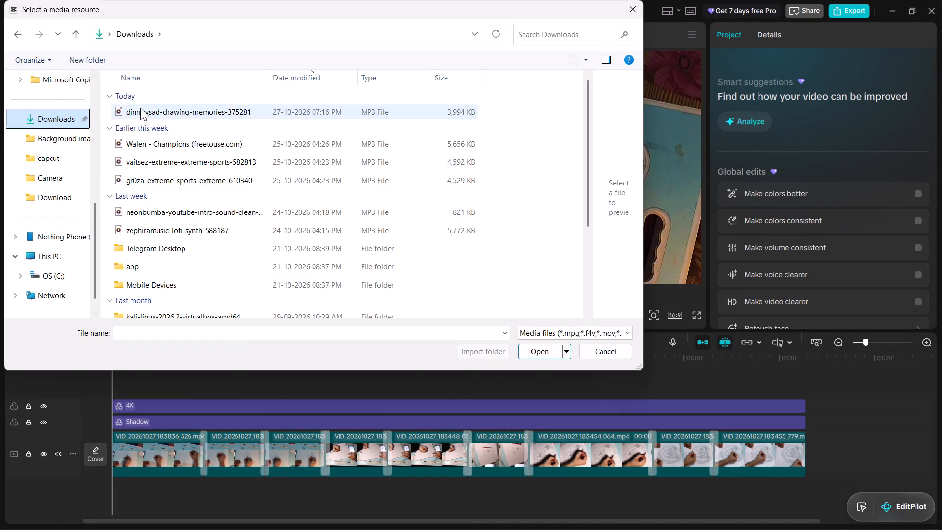
pyautogui.click(533, 349)
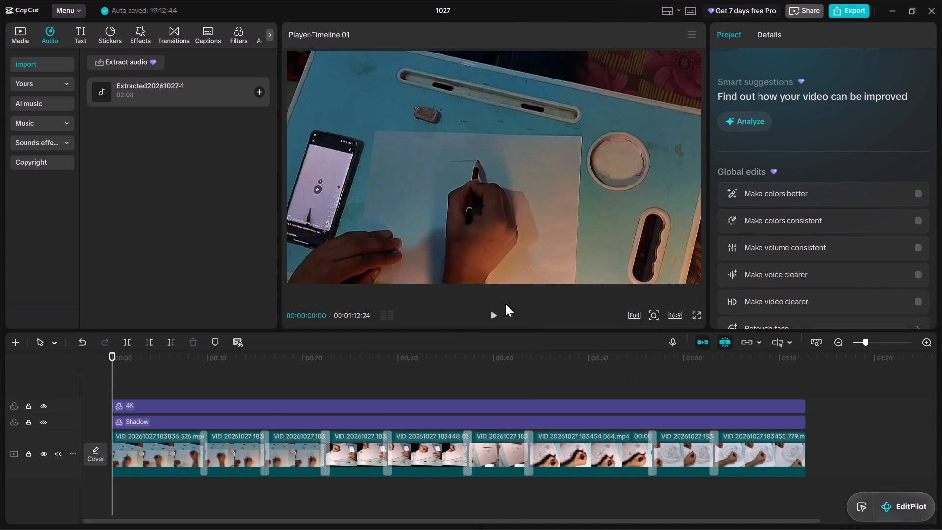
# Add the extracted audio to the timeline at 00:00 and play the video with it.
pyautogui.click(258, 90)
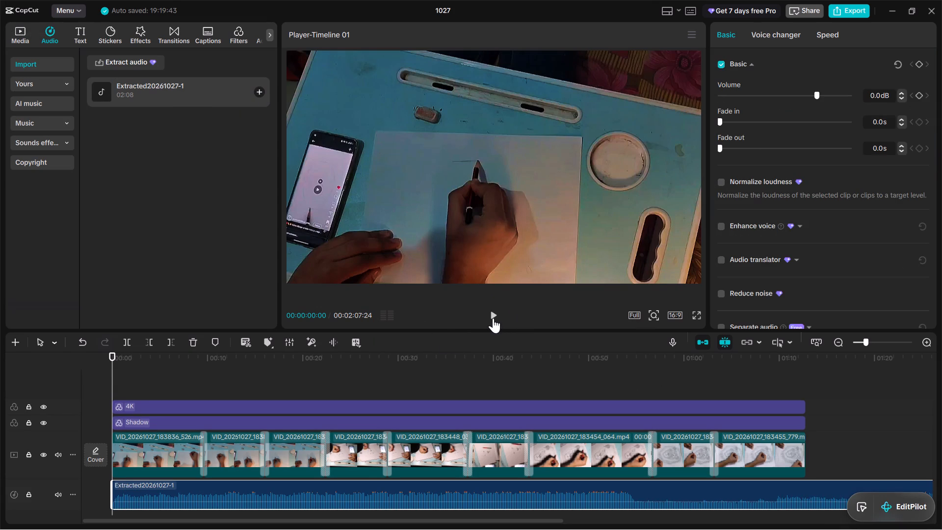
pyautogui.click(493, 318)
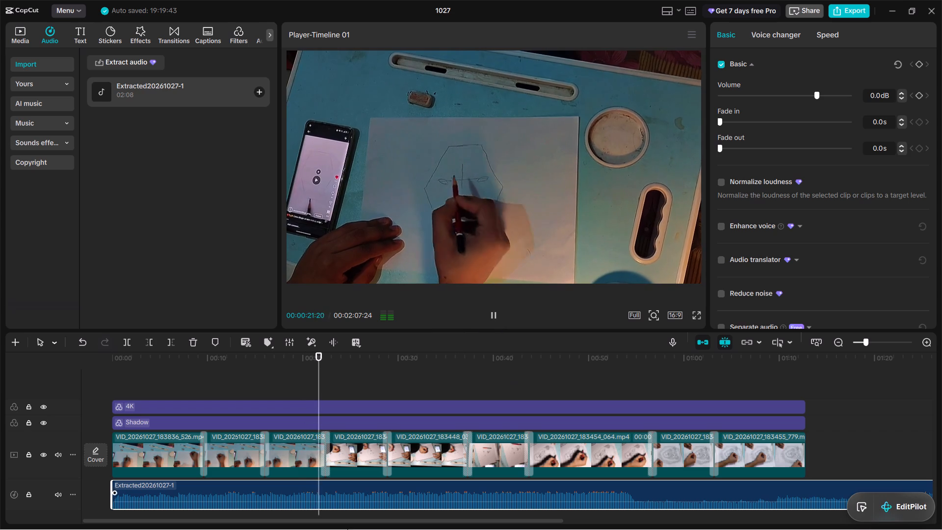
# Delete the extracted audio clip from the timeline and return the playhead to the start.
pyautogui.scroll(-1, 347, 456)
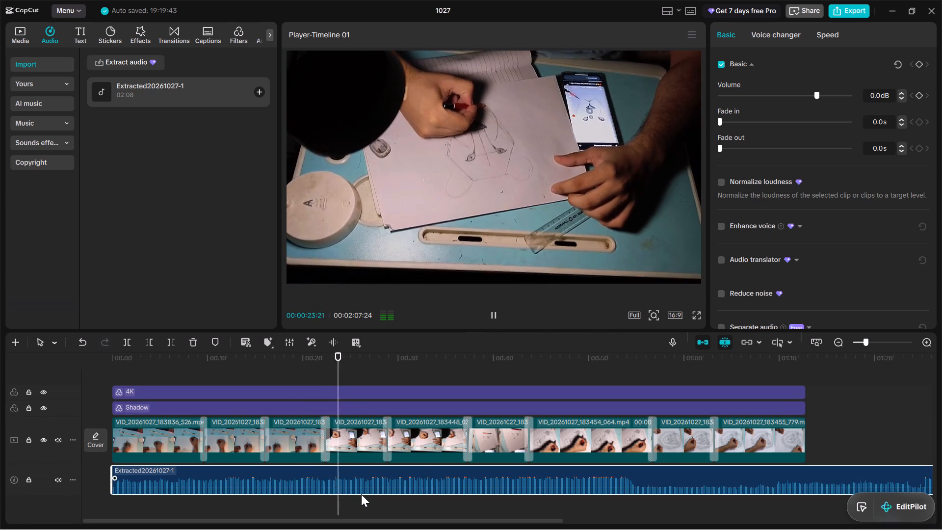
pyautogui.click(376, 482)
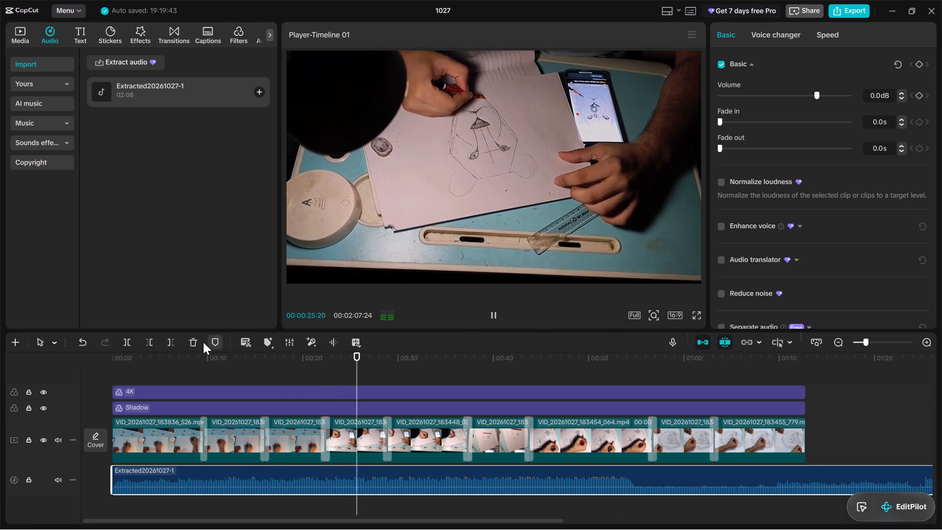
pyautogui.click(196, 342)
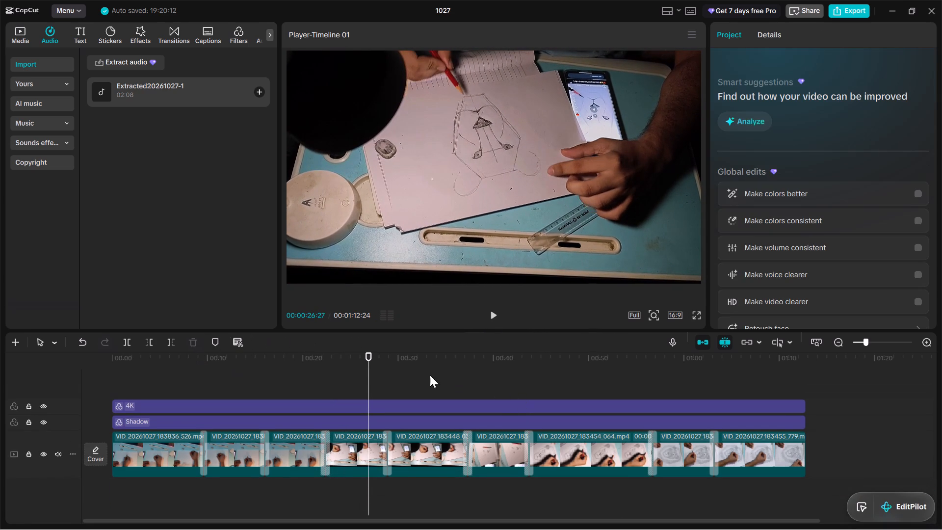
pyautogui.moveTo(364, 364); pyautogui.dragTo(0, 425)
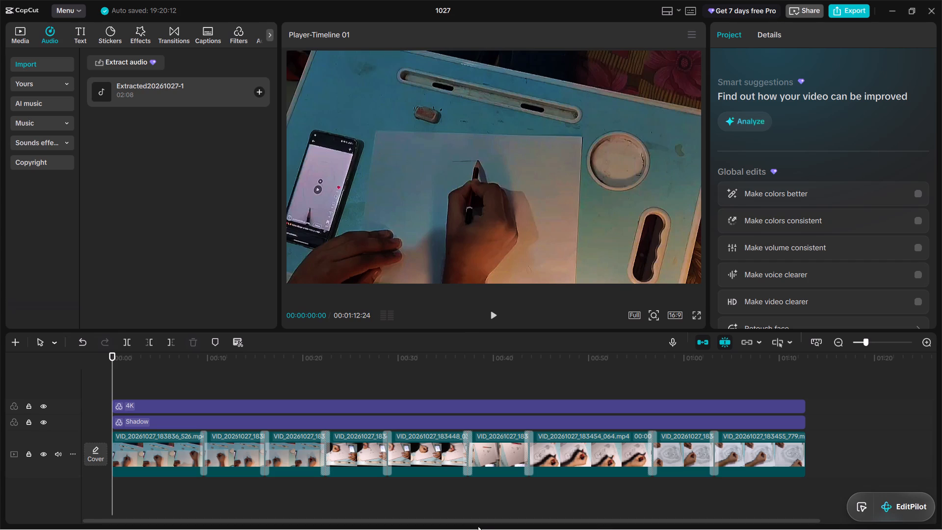
# Browse the Halloween music and preview the cute ghost track, the witch's ominous laughter and the scary cute jingle.
pyautogui.click(51, 38)
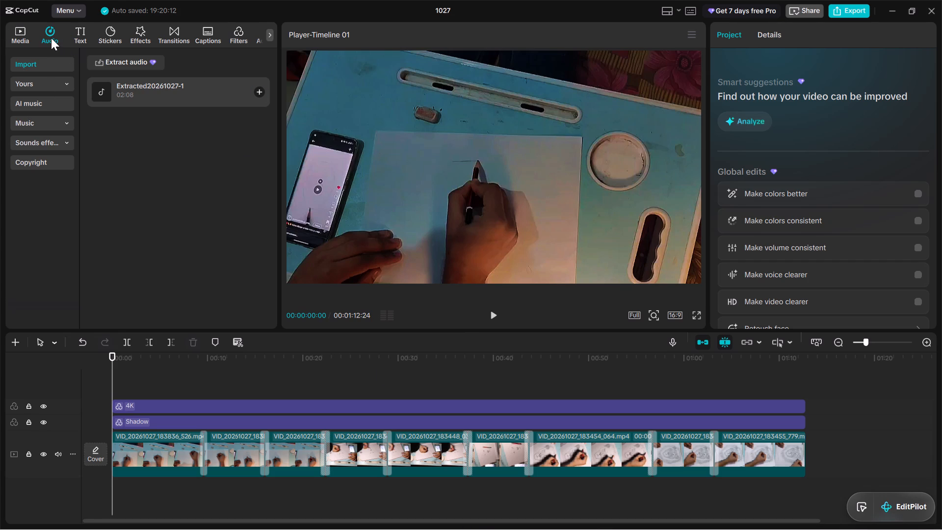
pyautogui.doubleClick(51, 38)
pyautogui.click(32, 120)
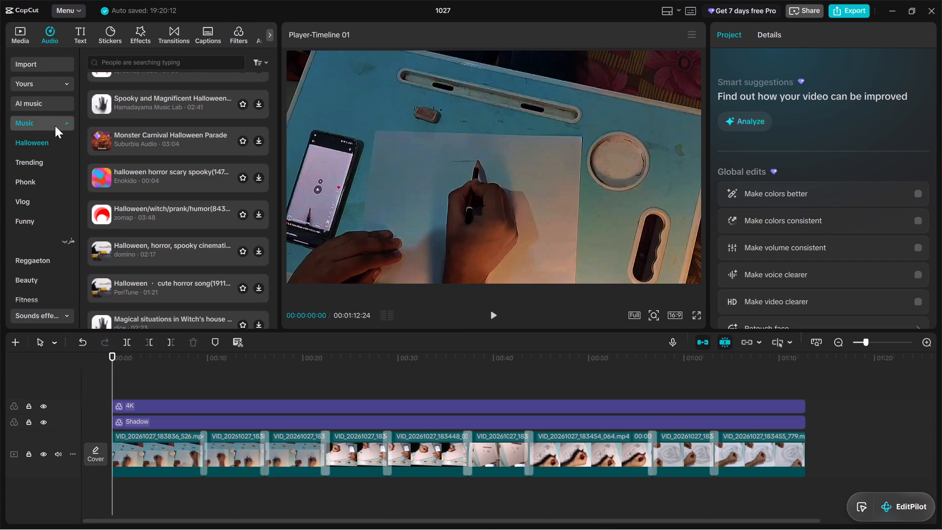
pyautogui.scroll(3, 157, 148)
pyautogui.scroll(-20, 157, 148)
pyautogui.scroll(-5, 157, 148)
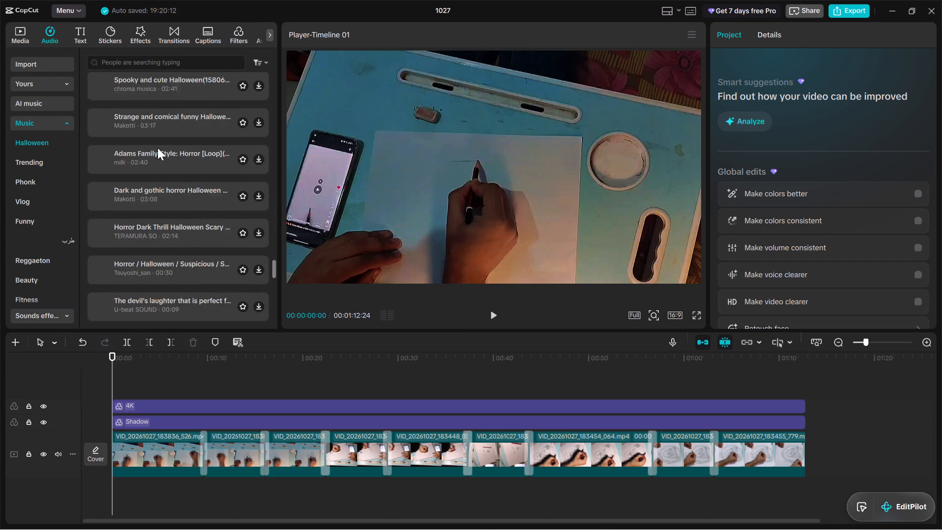
pyautogui.scroll(-20, 157, 148)
pyautogui.scroll(-14, 157, 148)
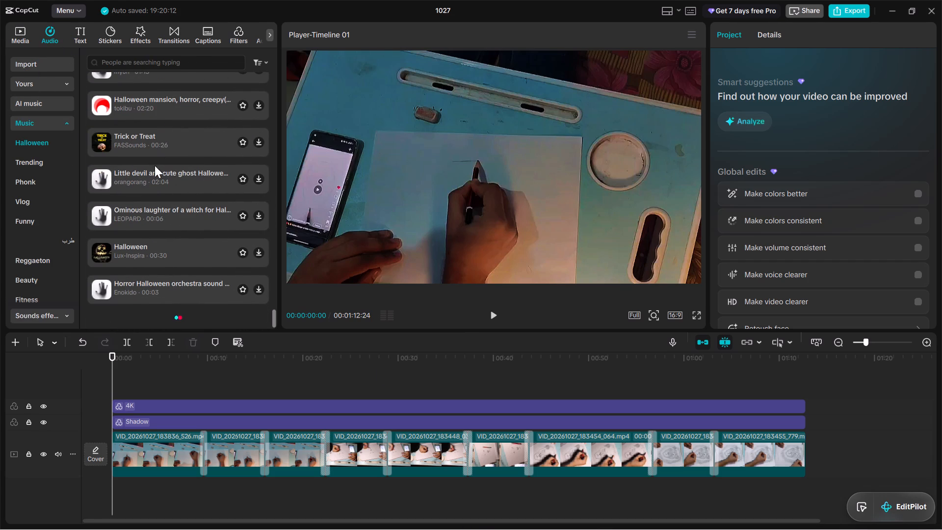
pyautogui.click(109, 193)
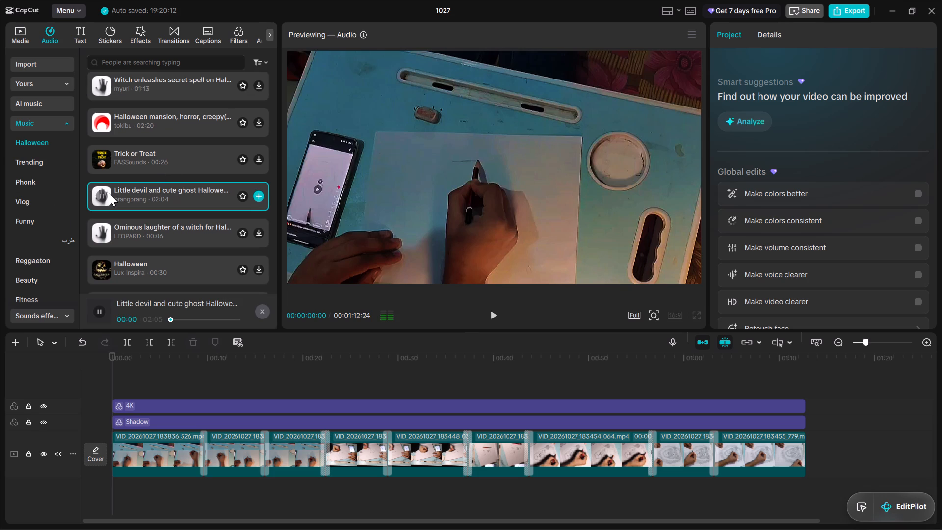
pyautogui.click(102, 234)
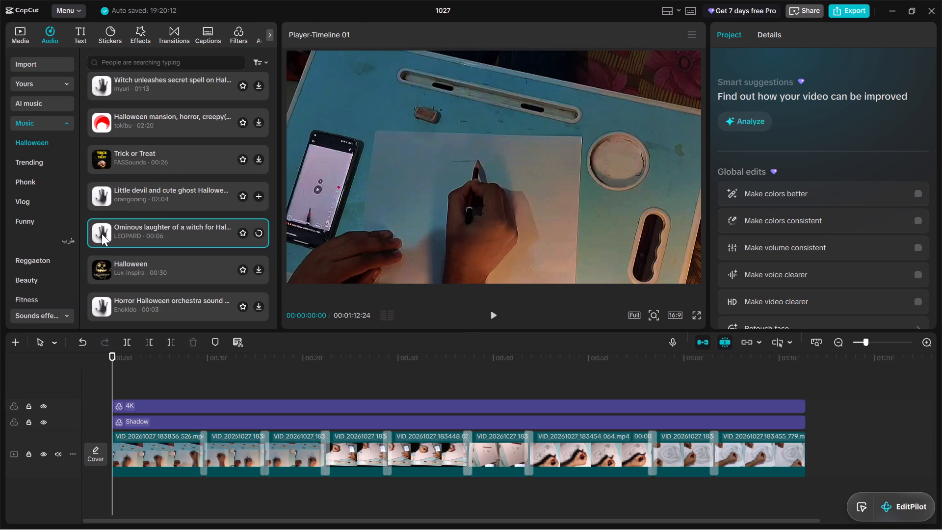
pyautogui.scroll(-4, 193, 195)
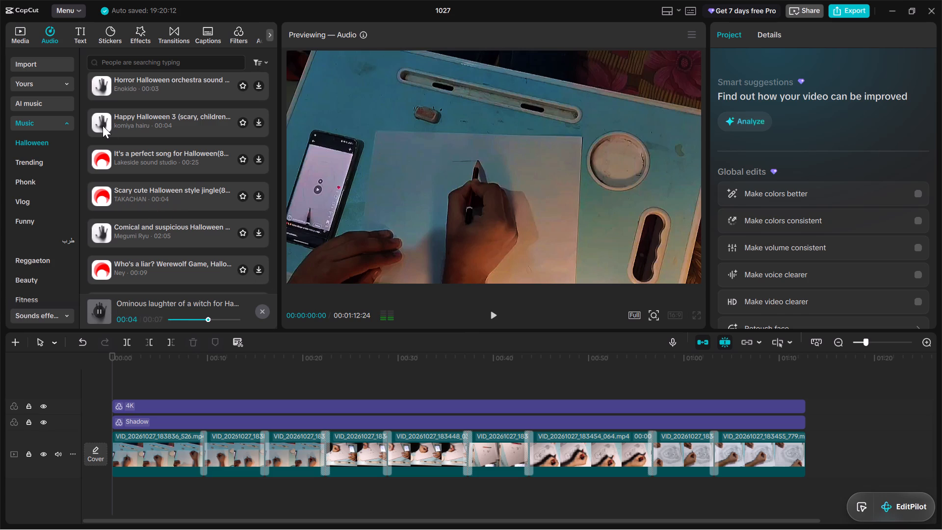
pyautogui.click(111, 191)
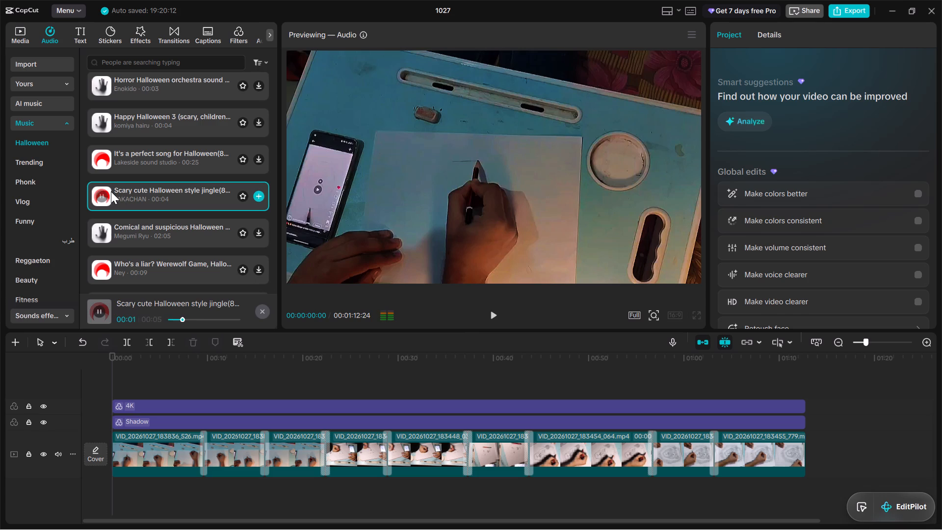
# Look through the Trending and Phonk music for a suitable background track.
pyautogui.scroll(-18, 114, 203)
pyautogui.scroll(-4, 114, 209)
pyautogui.scroll(1, 114, 209)
pyautogui.scroll(-11, 114, 209)
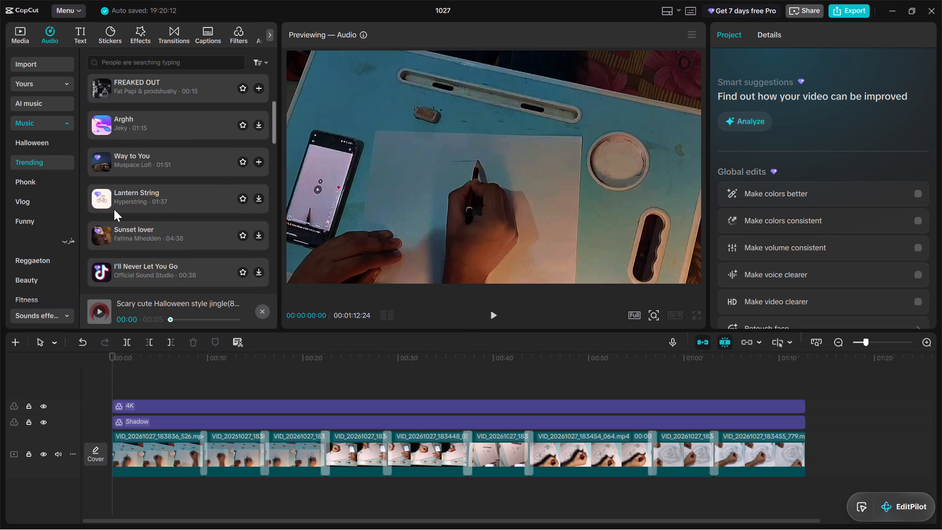
pyautogui.scroll(-3, 114, 209)
pyautogui.scroll(-1, 53, 184)
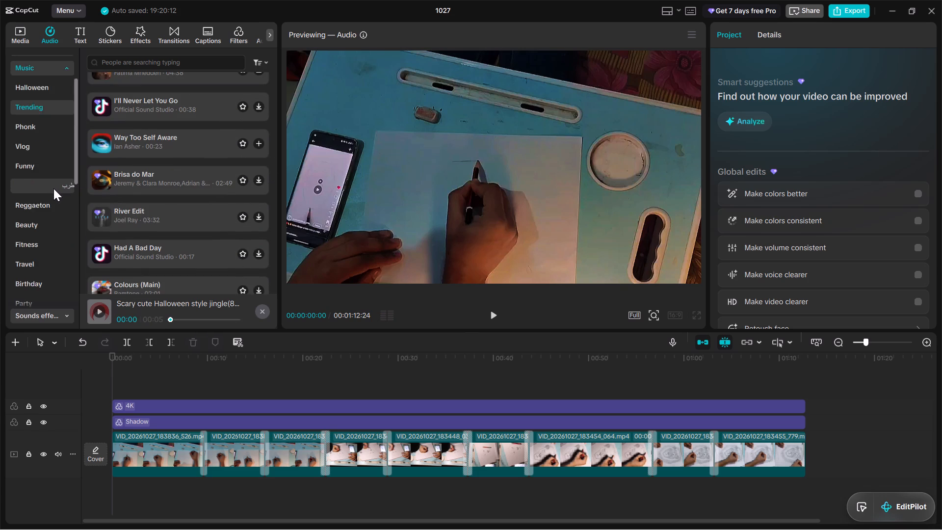
pyautogui.scroll(-1, 53, 188)
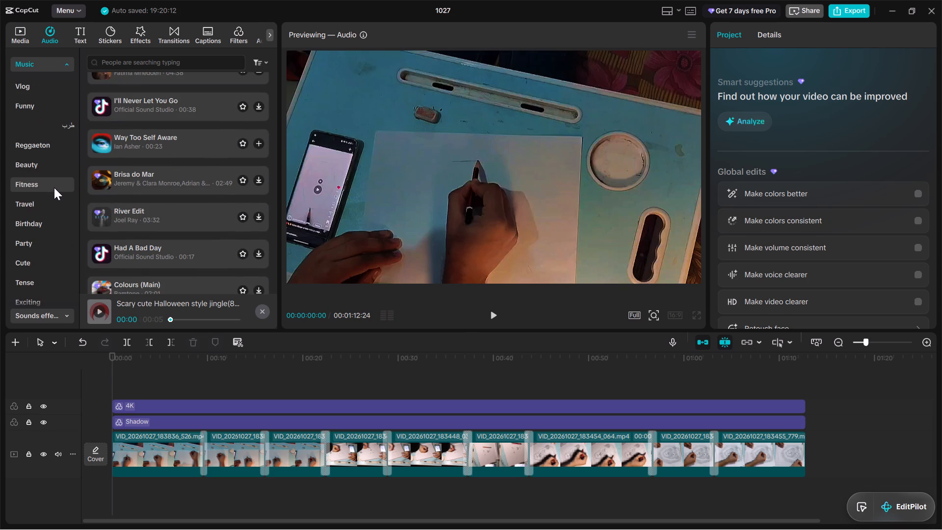
pyautogui.scroll(-1, 54, 187)
pyautogui.scroll(-2, 102, 200)
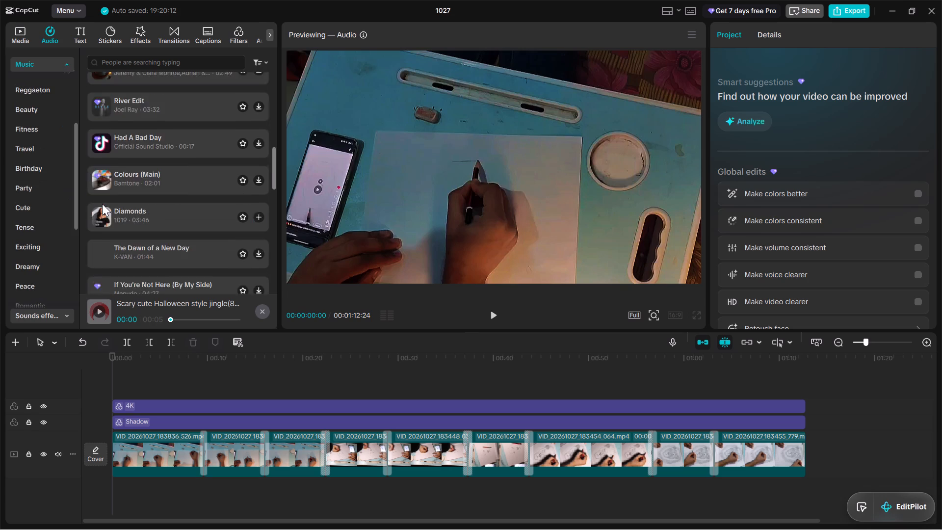
pyautogui.scroll(-17, 102, 204)
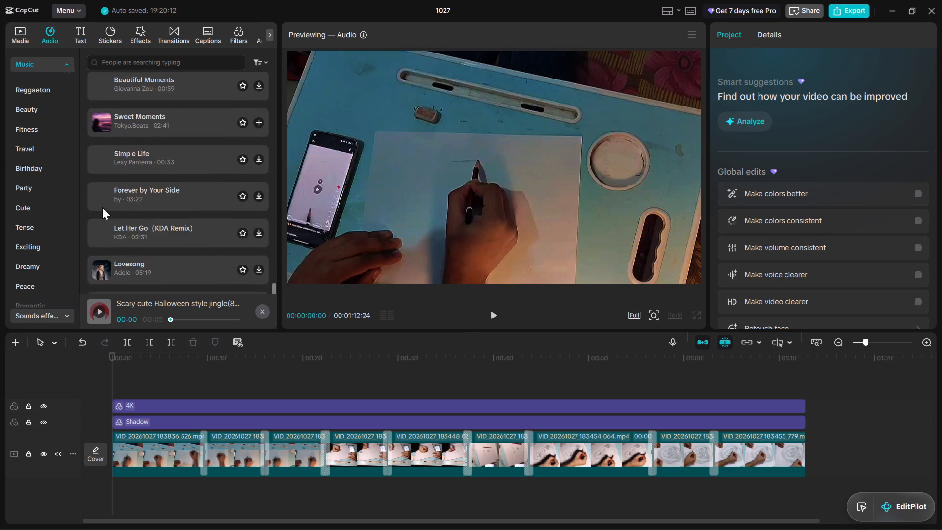
pyautogui.scroll(-15, 102, 207)
pyautogui.scroll(1, 102, 207)
pyautogui.scroll(-7, 102, 207)
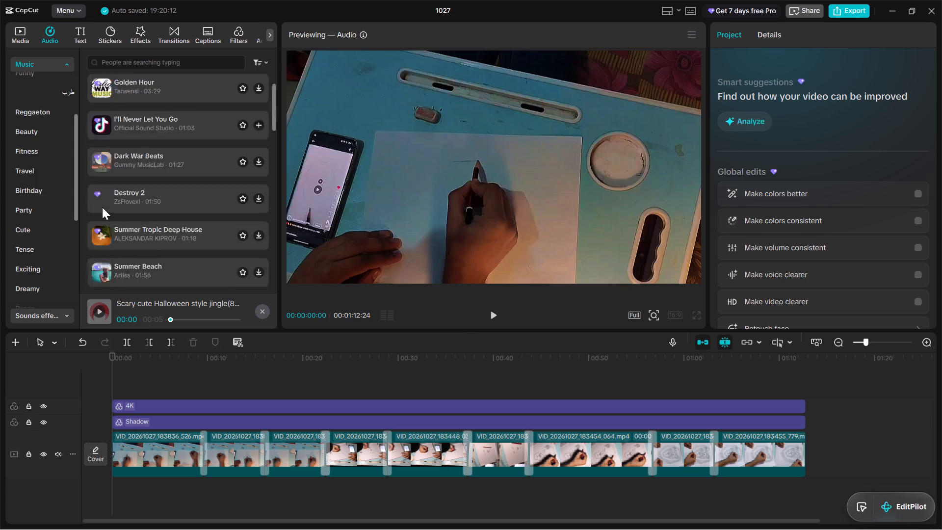
pyautogui.scroll(-13, 102, 207)
pyautogui.scroll(-8, 102, 207)
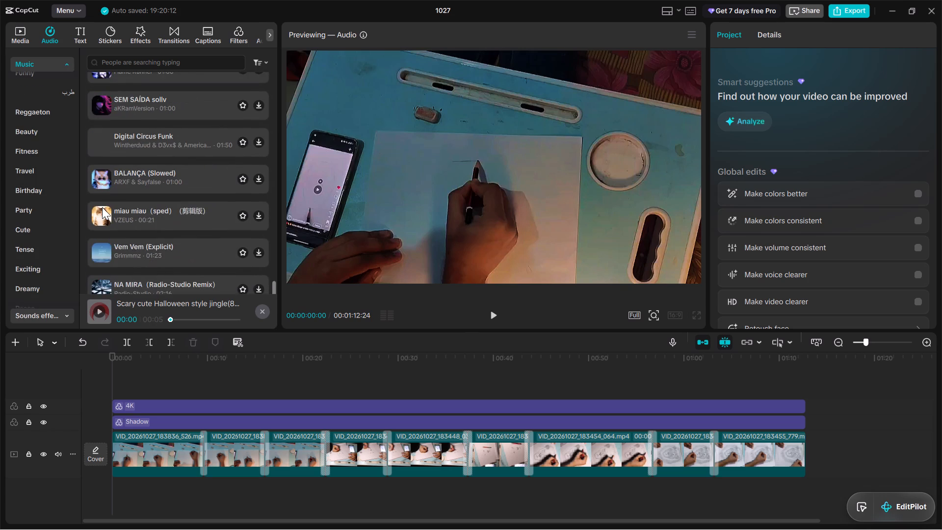
pyautogui.scroll(-12, 102, 207)
pyautogui.scroll(1, 102, 207)
pyautogui.scroll(-7, 102, 207)
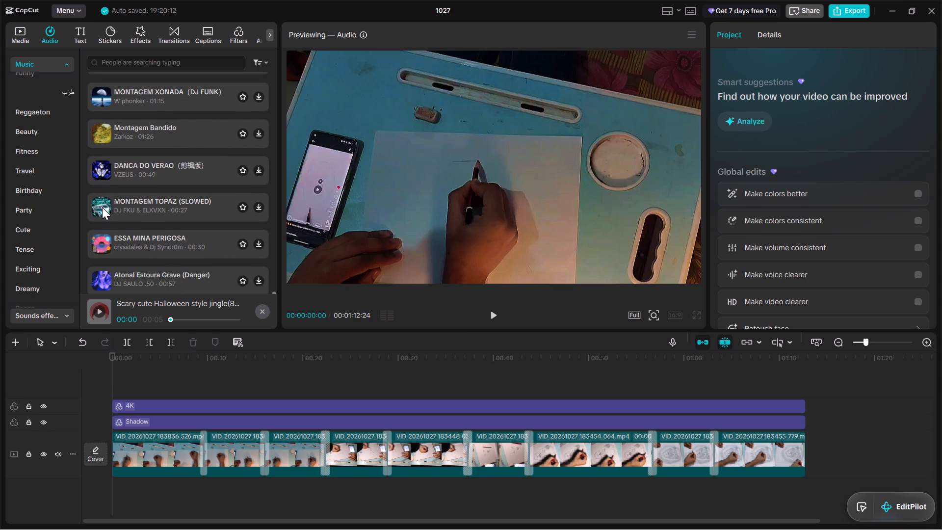
# Browse the Vlog music and preview the tracks Country and Coffee & Vinyl.
pyautogui.scroll(-12, 102, 207)
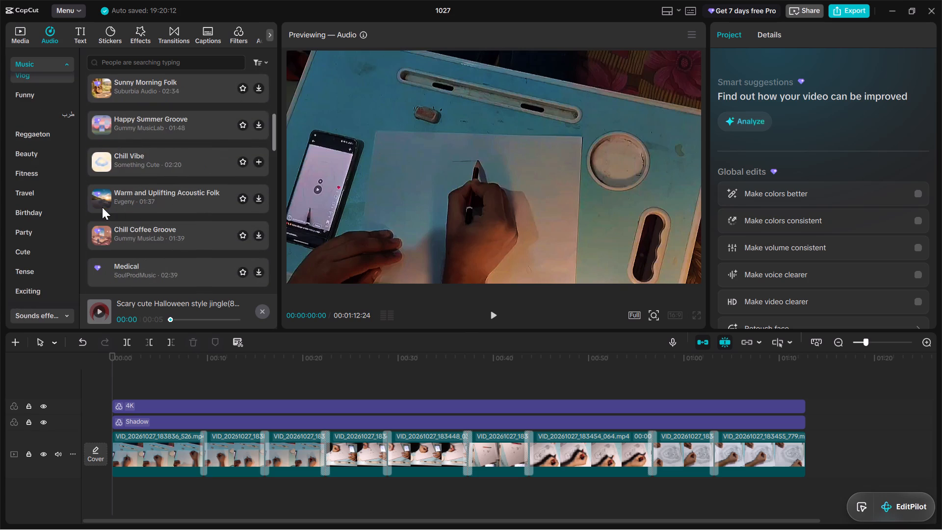
pyautogui.scroll(-10, 102, 207)
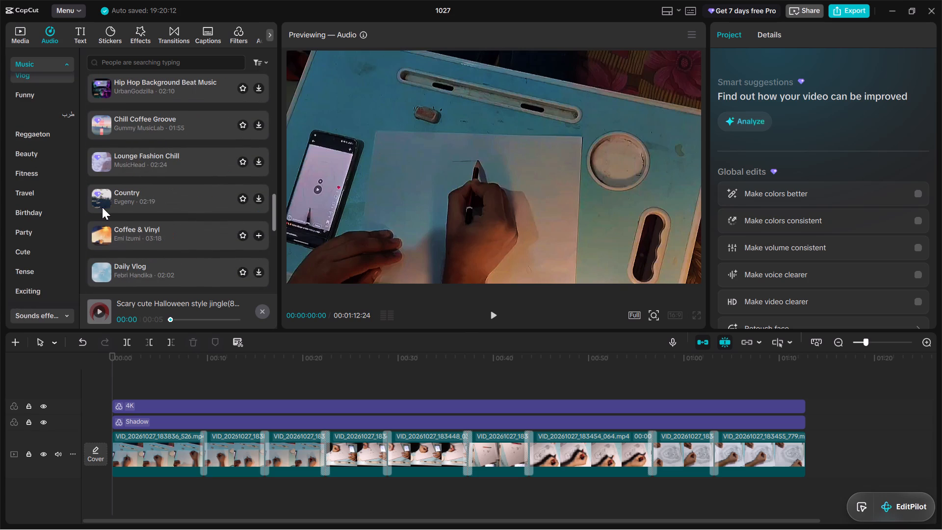
pyautogui.click(97, 199)
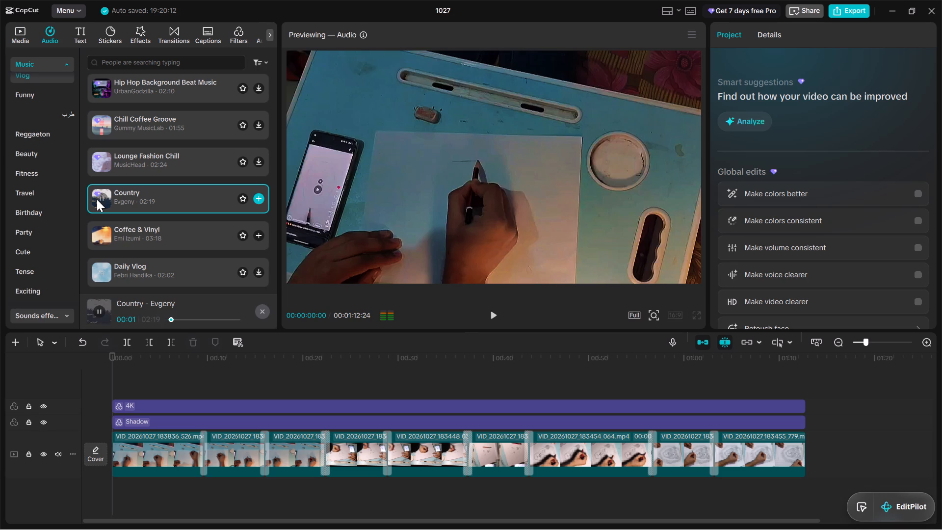
pyautogui.click(102, 232)
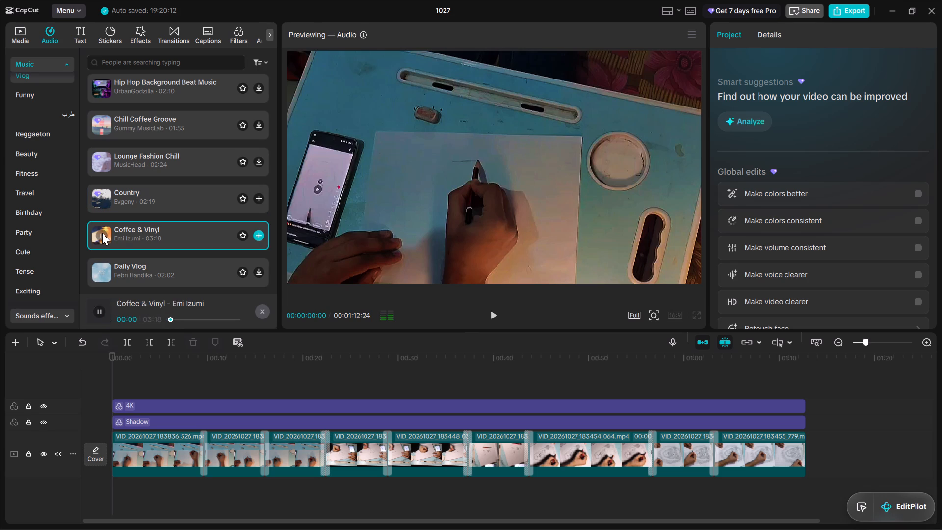
# Look through more Vlog tracks for background music while Coffee & Vinyl keeps playing.
pyautogui.scroll(-8, 124, 240)
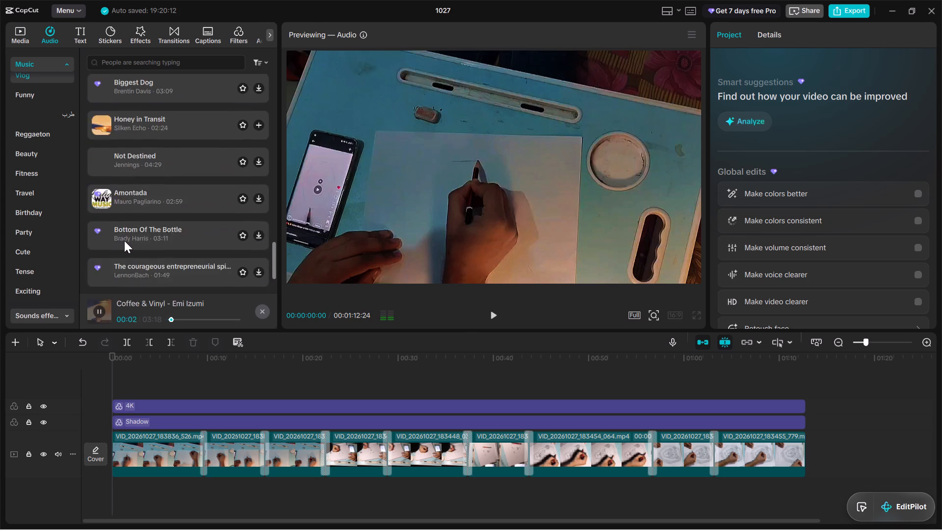
pyautogui.scroll(-15, 124, 240)
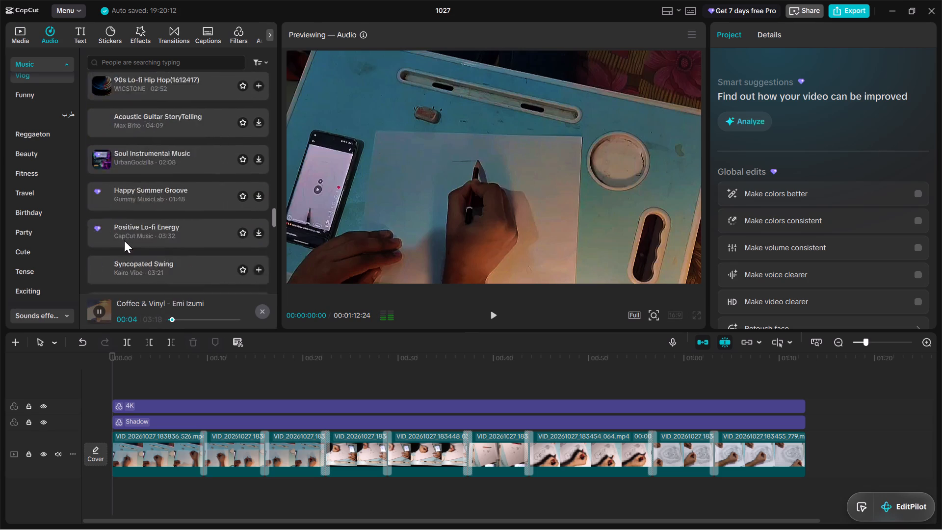
pyautogui.scroll(-6, 124, 240)
pyautogui.scroll(1, 124, 240)
pyautogui.scroll(-3, 124, 240)
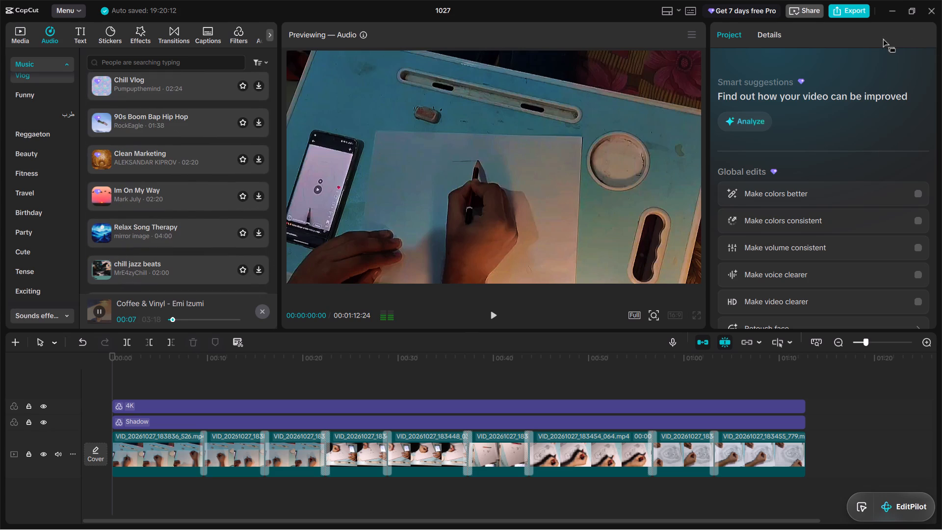
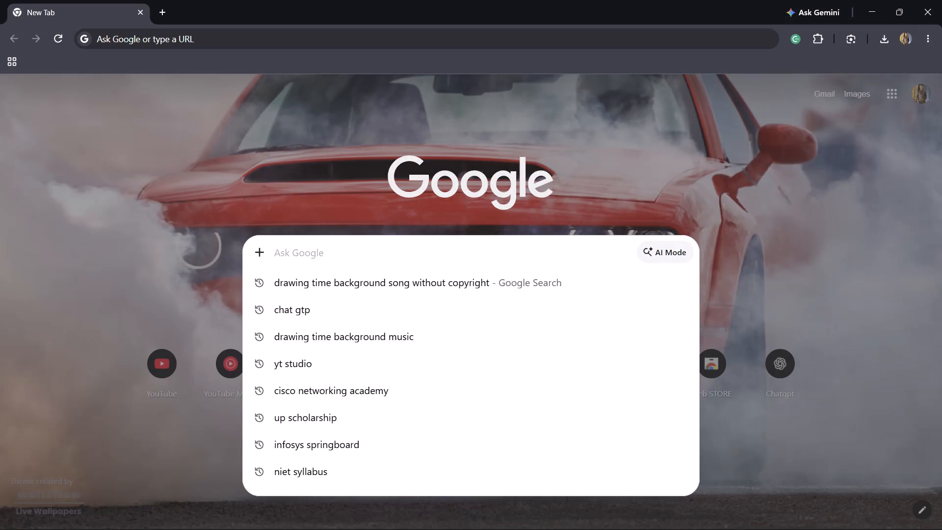
# Search Google for "no copyright mp3 song download".
pyautogui.press('v')
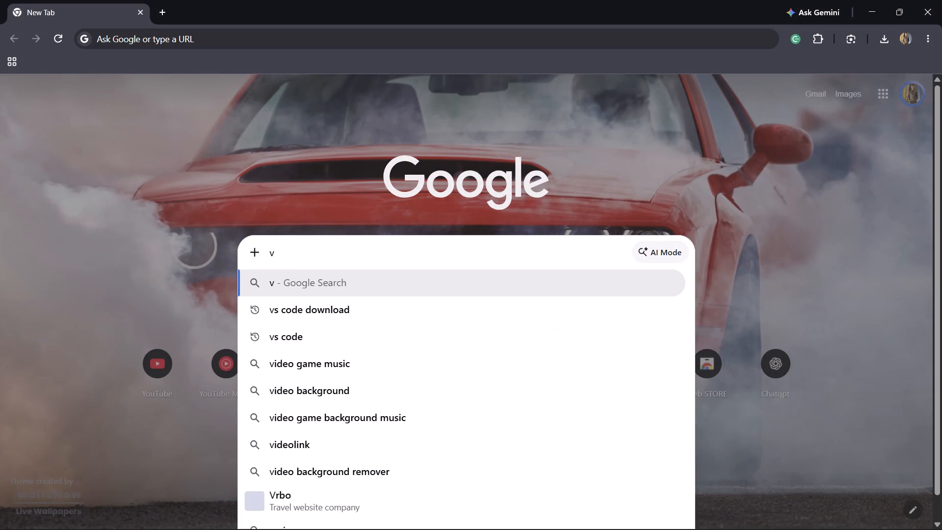
pyautogui.press('BackSpace')
pyautogui.write('no')
pyautogui.press('space')
pyautogui.write('copyri')
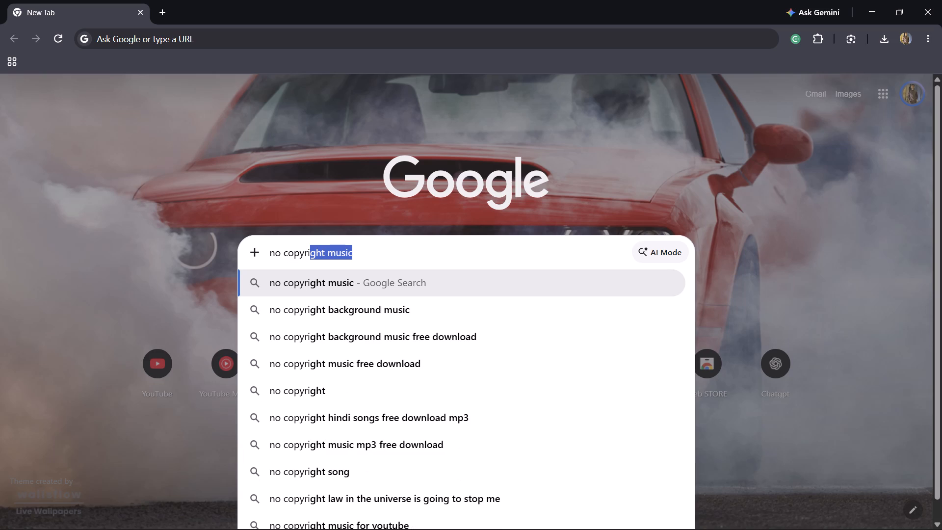
pyautogui.press('Tab')
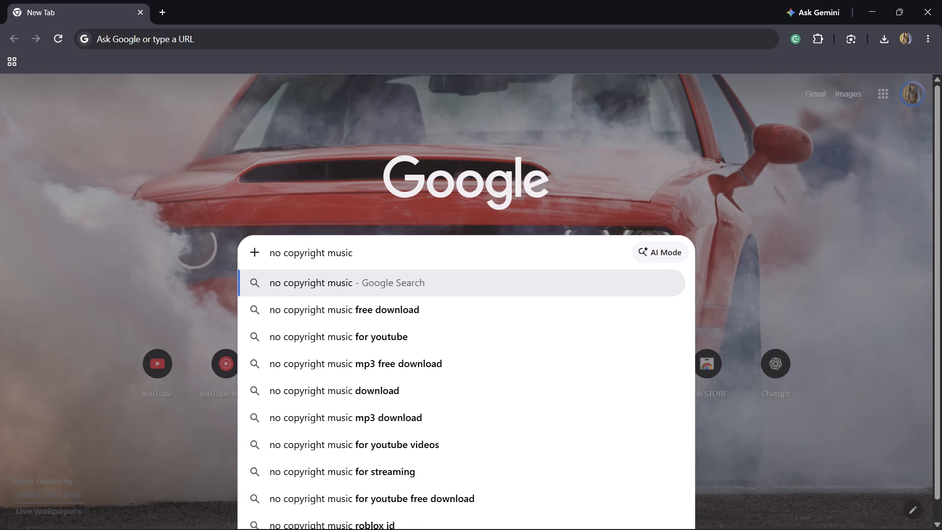
pyautogui.press('BackSpace')
pyautogui.press('BackSpace')
pyautogui.press('BackSpace')
pyautogui.press('BackSpace')
pyautogui.press('BackSpace')
pyautogui.press('BackSpace')
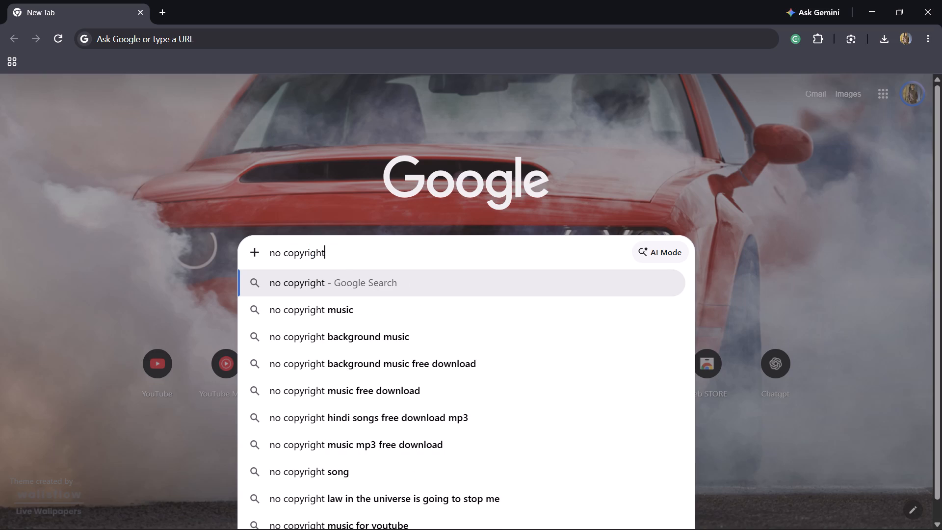
pyautogui.press('space')
pyautogui.write('s')
pyautogui.press('BackSpace')
pyautogui.write('mo')
pyautogui.press('BackSpace')
pyautogui.press('p')
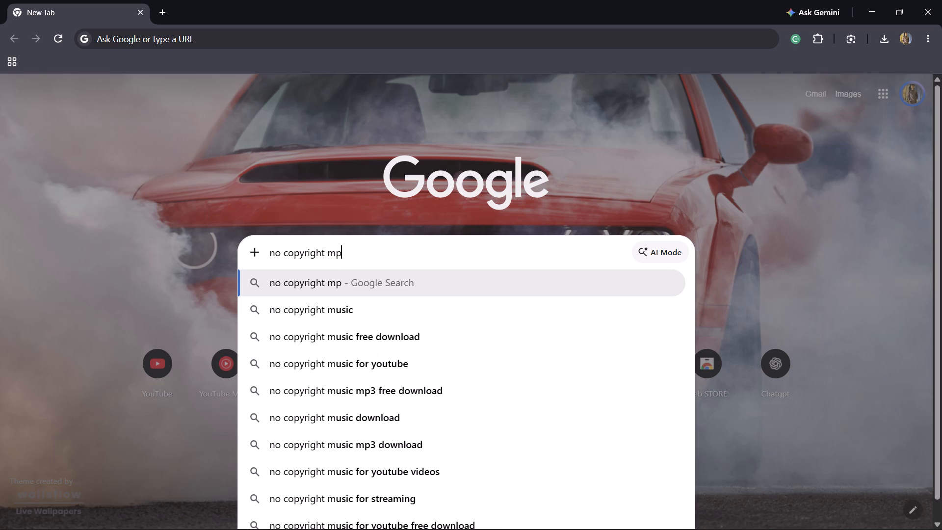
pyautogui.write('3')
pyautogui.press('space')
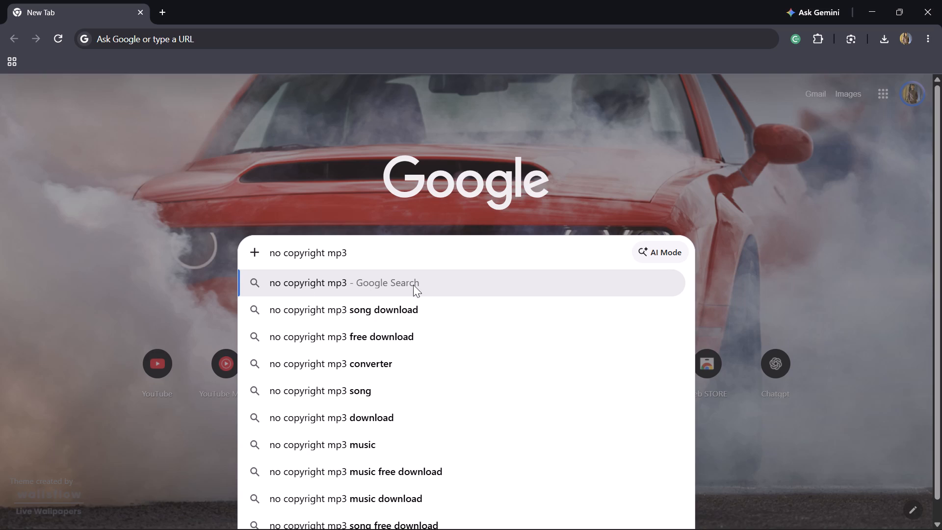
pyautogui.click(402, 310)
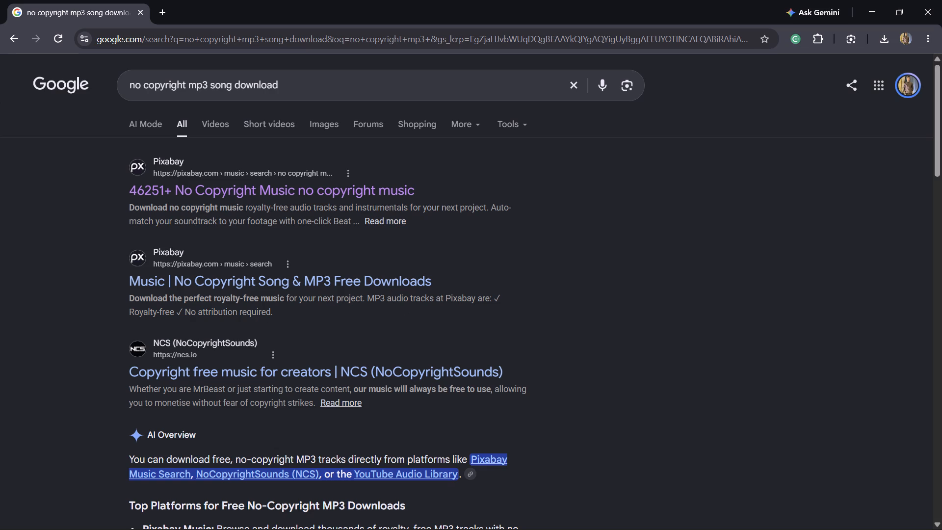
# Open Pixabay's No Copyright Song & MP3 Free Downloads page and preview Cooking, Suspense, Cinematic and Peaceful Ambient.
pyautogui.click(322, 278)
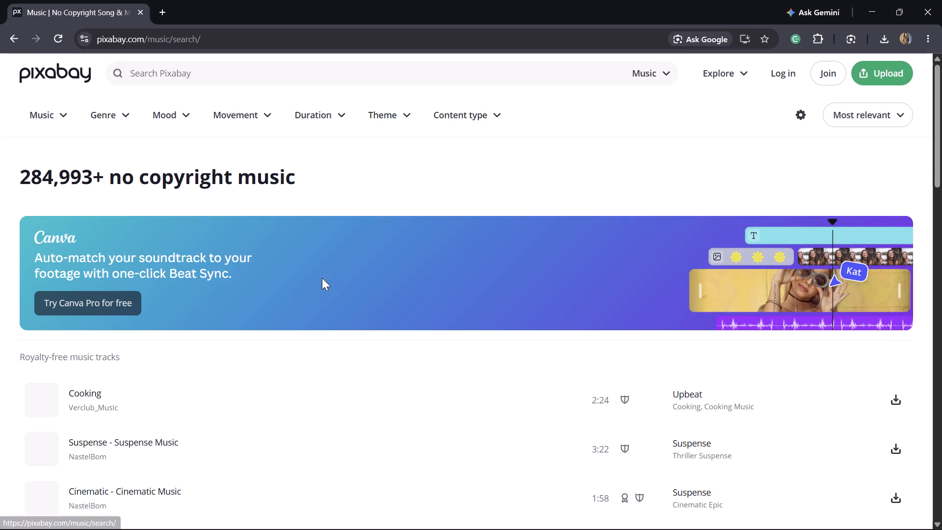
pyautogui.click(46, 400)
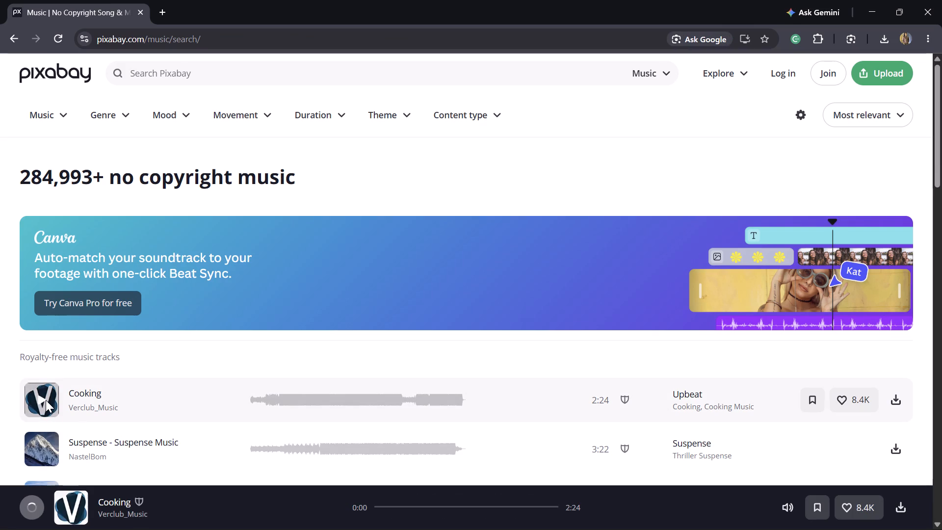
pyautogui.scroll(-1, 77, 401)
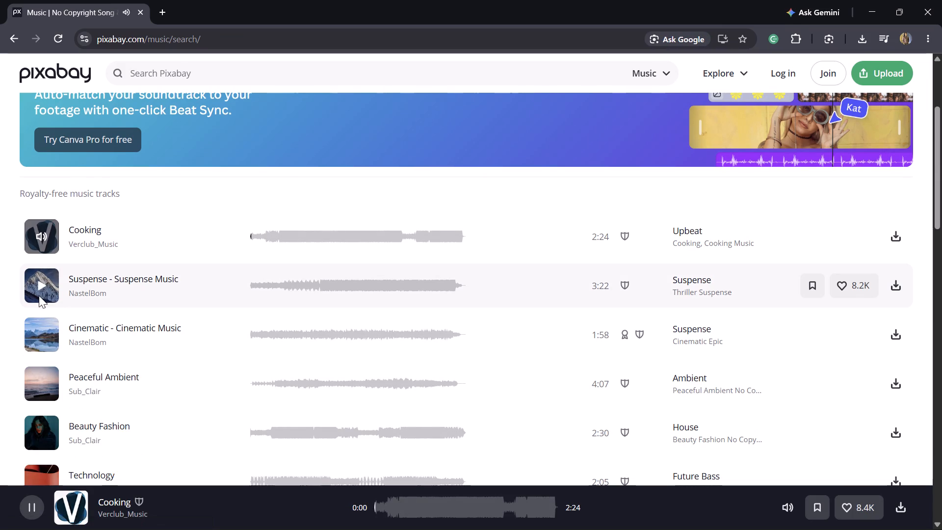
pyautogui.click(41, 286)
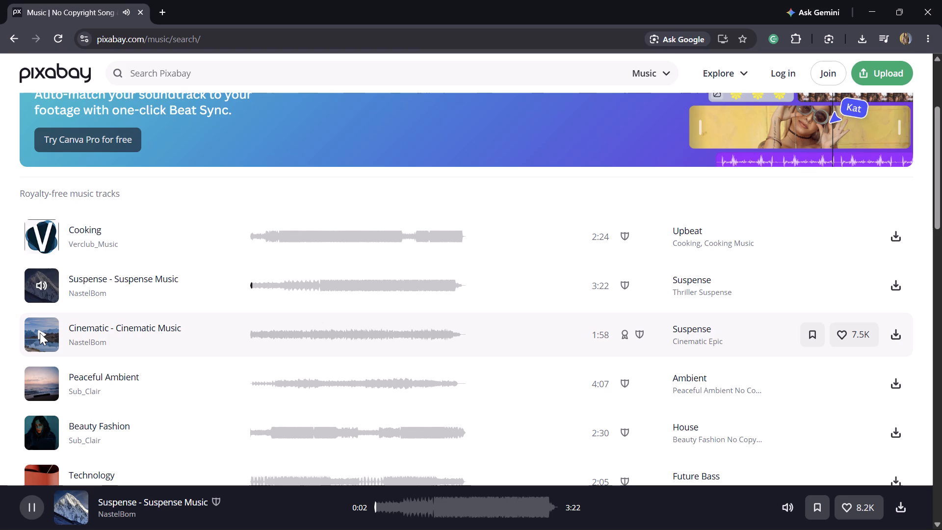
pyautogui.click(40, 333)
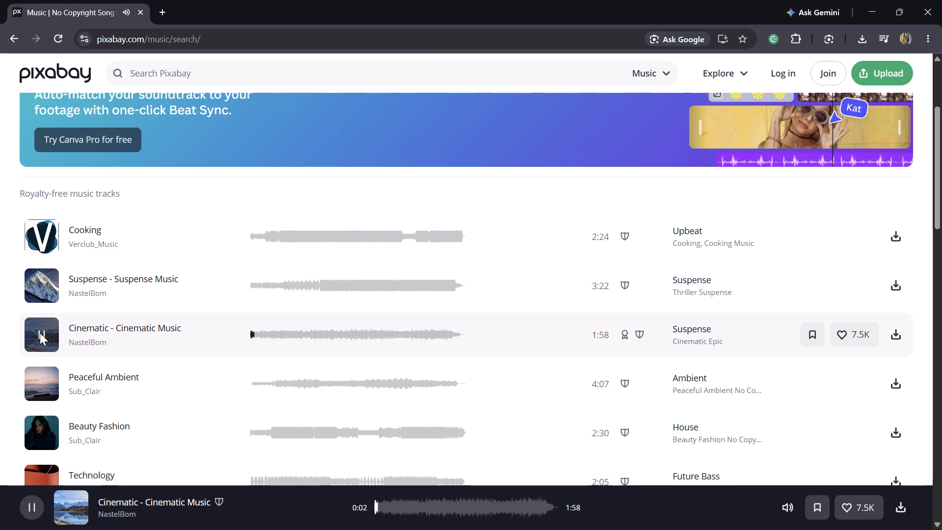
pyautogui.click(38, 381)
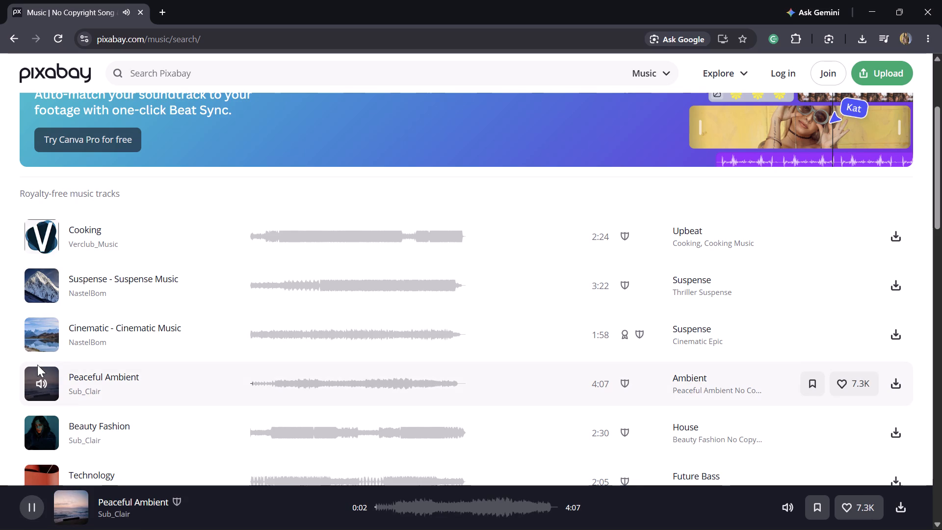
# Preview the Pixabay tracks Beauty Fashion, Technology, East Coast and Cinematic Tension.
pyautogui.scroll(-1, 37, 365)
pyautogui.click(44, 268)
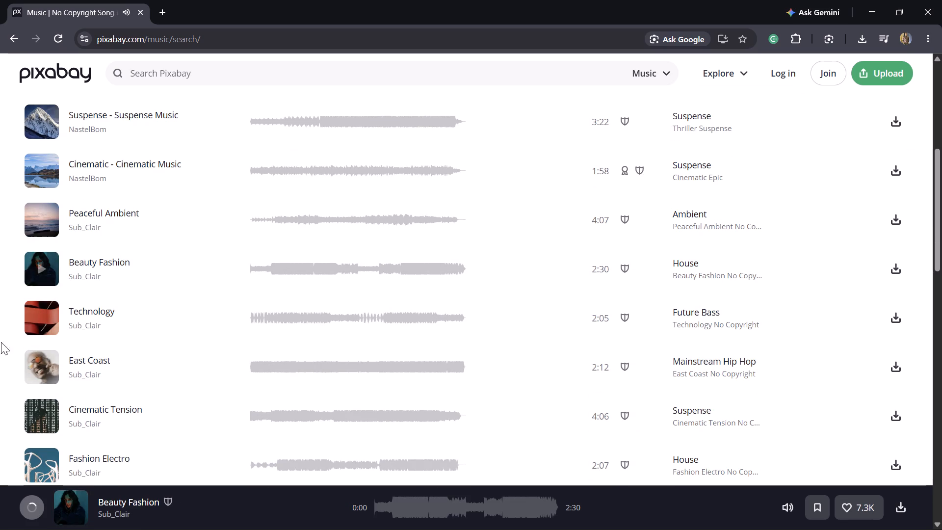
pyautogui.click(36, 318)
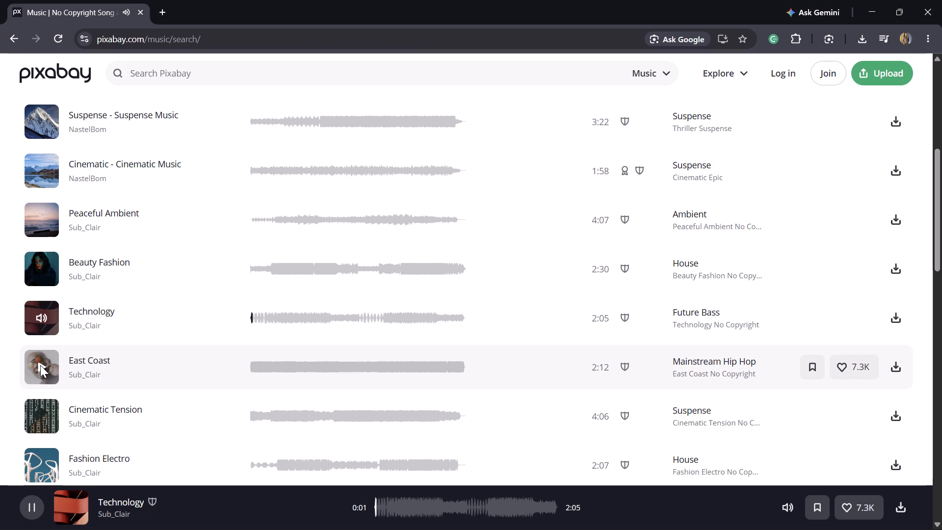
pyautogui.click(40, 365)
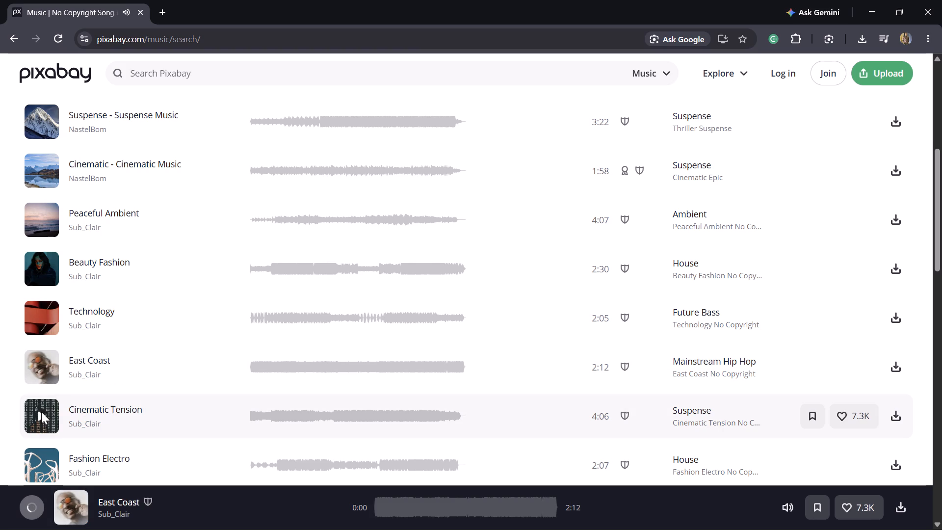
pyautogui.click(41, 412)
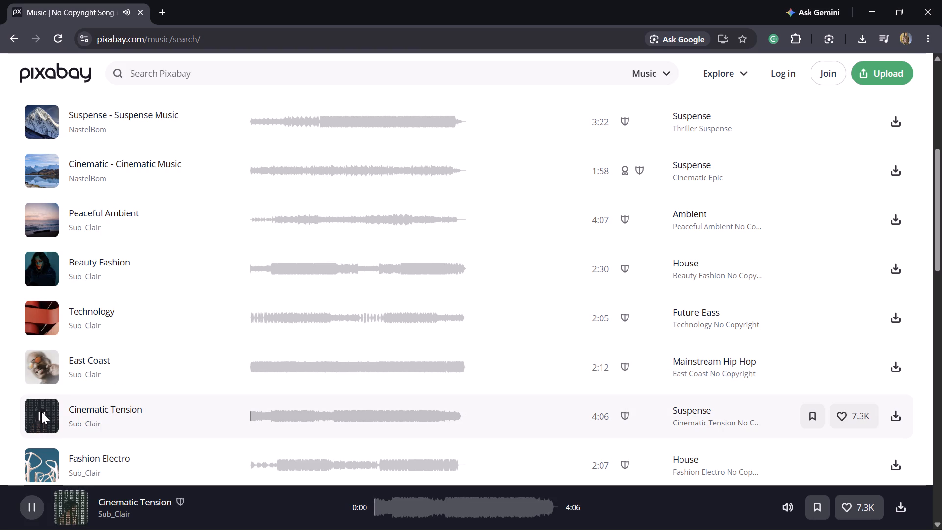
pyautogui.click(42, 366)
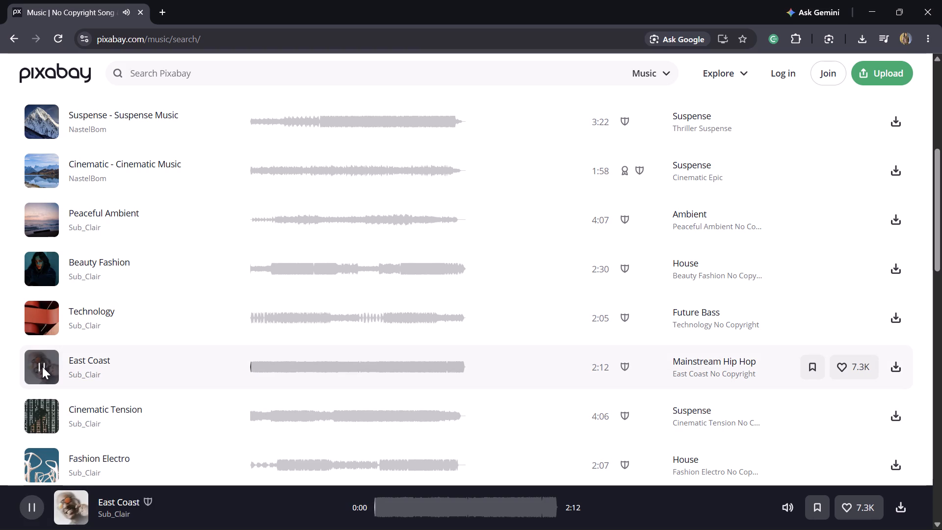
pyautogui.click(47, 415)
# Preview the Pixabay tracks Hip Hop, Motivational Background and Urban Hip-Hop Beat - Version 1.
pyautogui.scroll(-1, 63, 422)
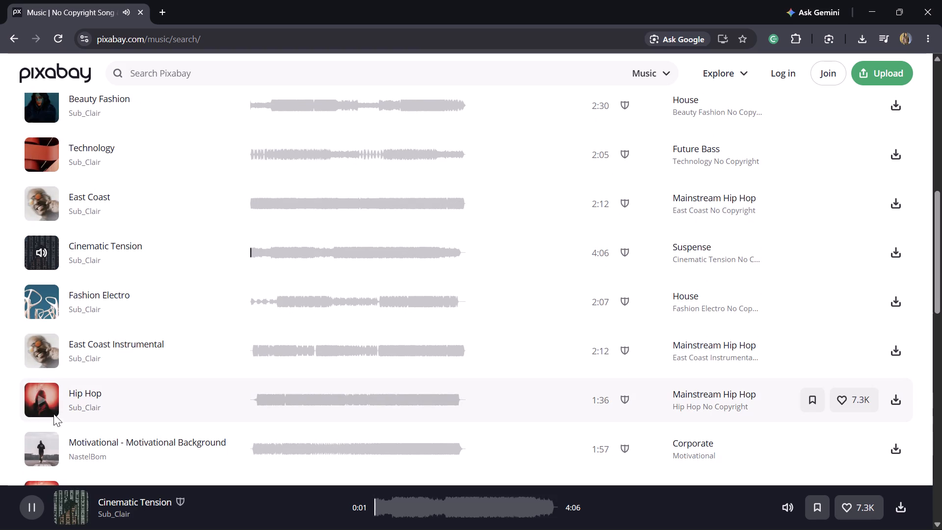
pyautogui.click(46, 398)
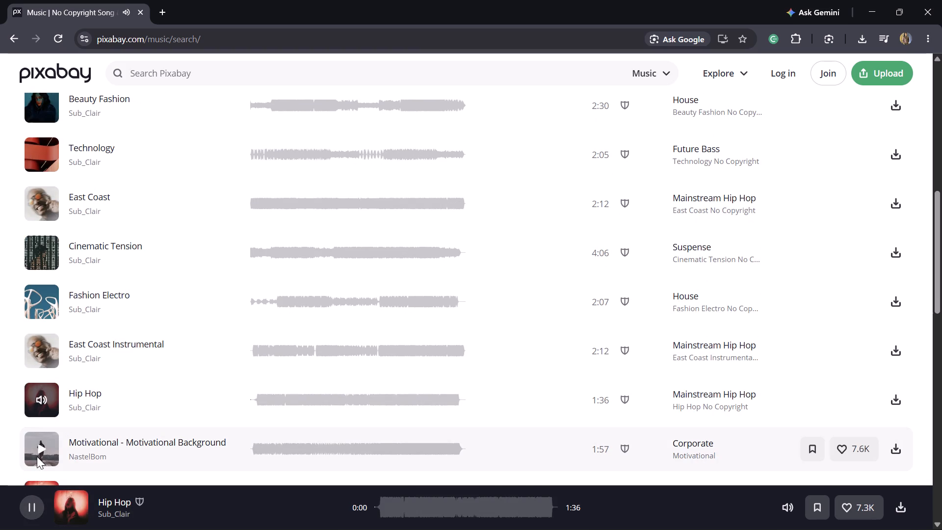
pyautogui.click(37, 443)
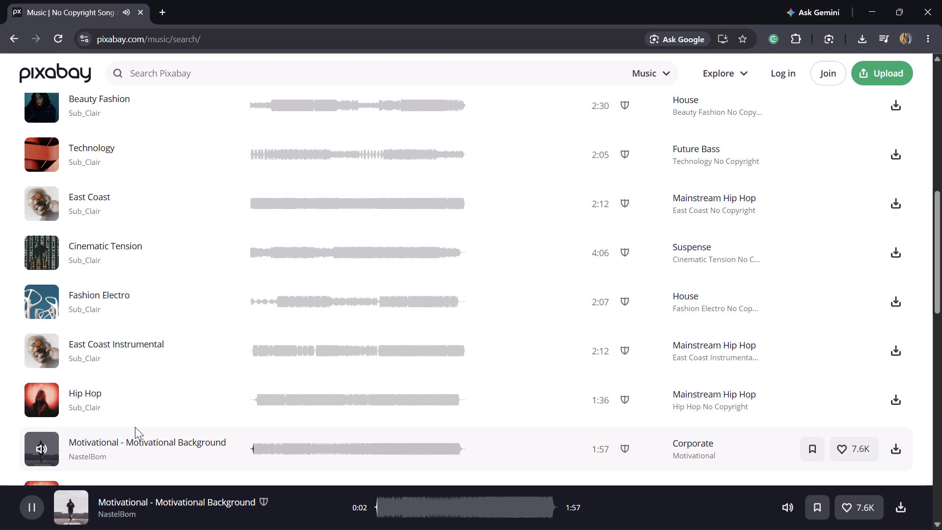
pyautogui.scroll(-1, 135, 427)
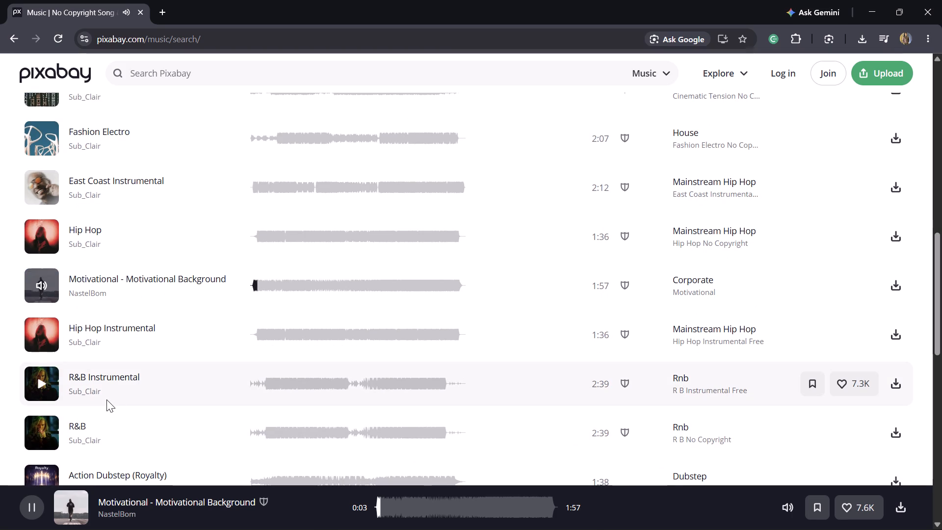
pyautogui.scroll(-2, 105, 412)
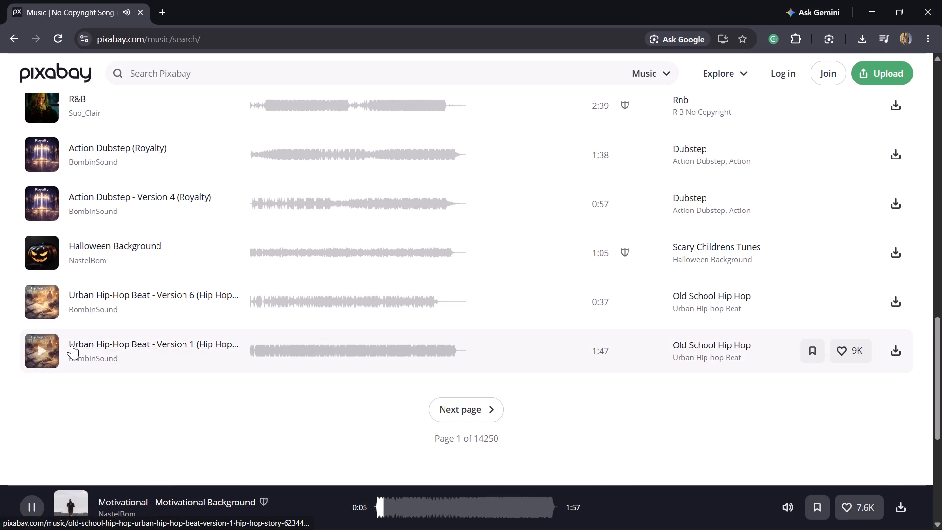
pyautogui.click(39, 349)
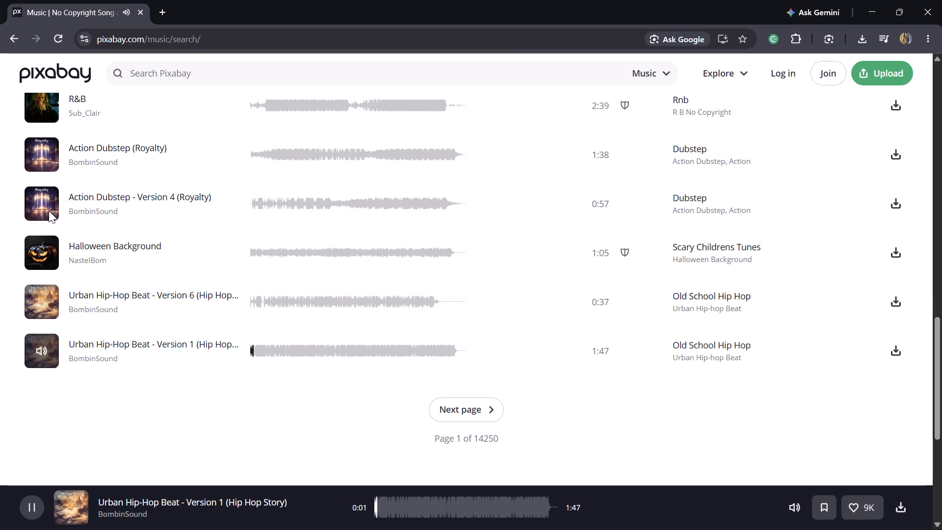
# Return to the search results and open the NCS (NoCopyrightSounds) site of copyright-free music for creators.
pyautogui.click(19, 35)
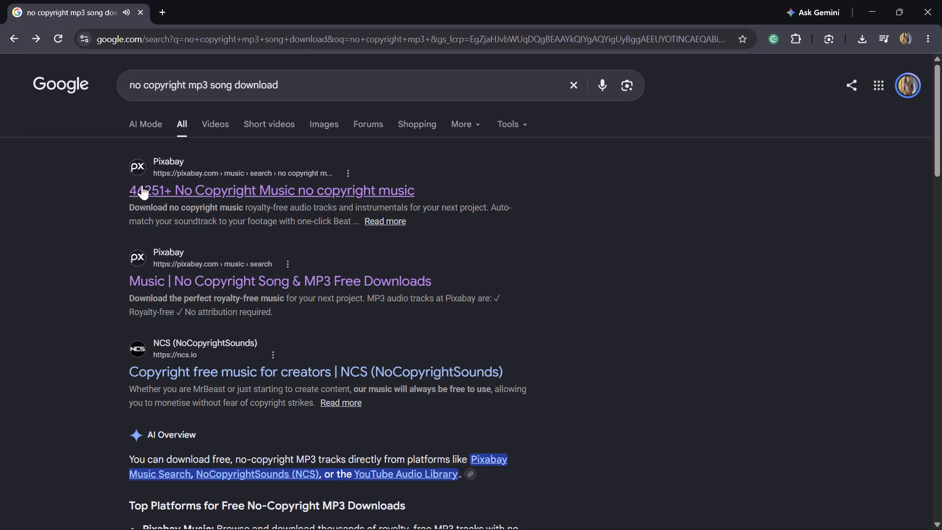
pyautogui.click(171, 281)
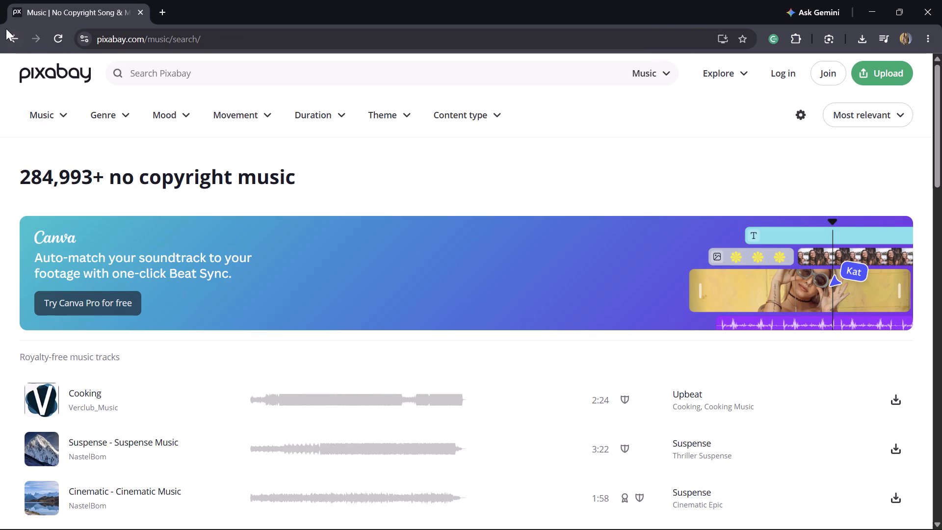
pyautogui.click(6, 34)
pyautogui.click(153, 377)
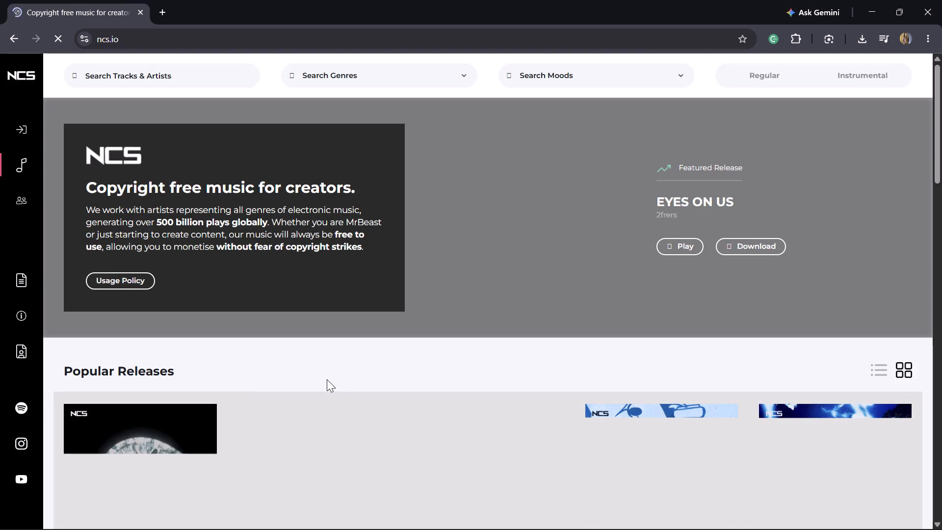
# Preview Recall and i still hear your voice from the Popular Releases, dismissing the cookie notice.
pyautogui.scroll(-1, 314, 396)
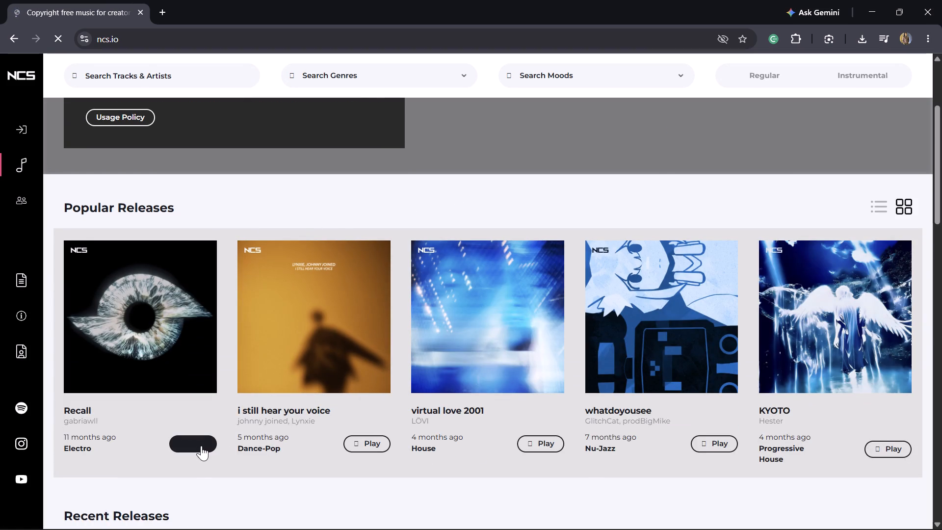
pyautogui.click(201, 445)
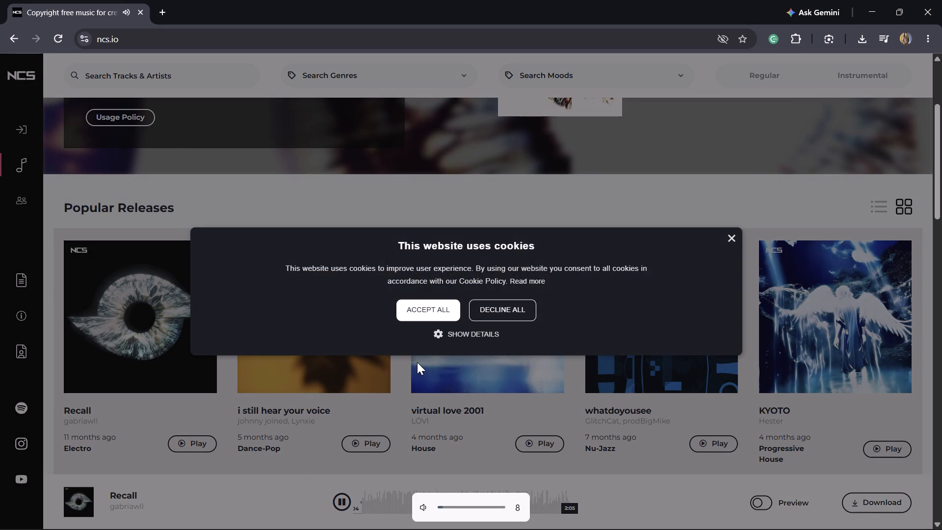
pyautogui.click(730, 237)
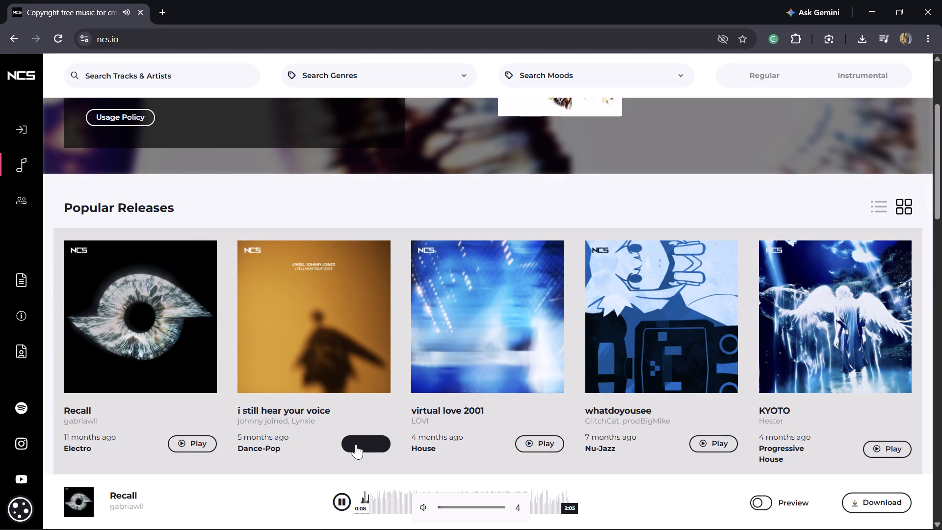
pyautogui.click(357, 443)
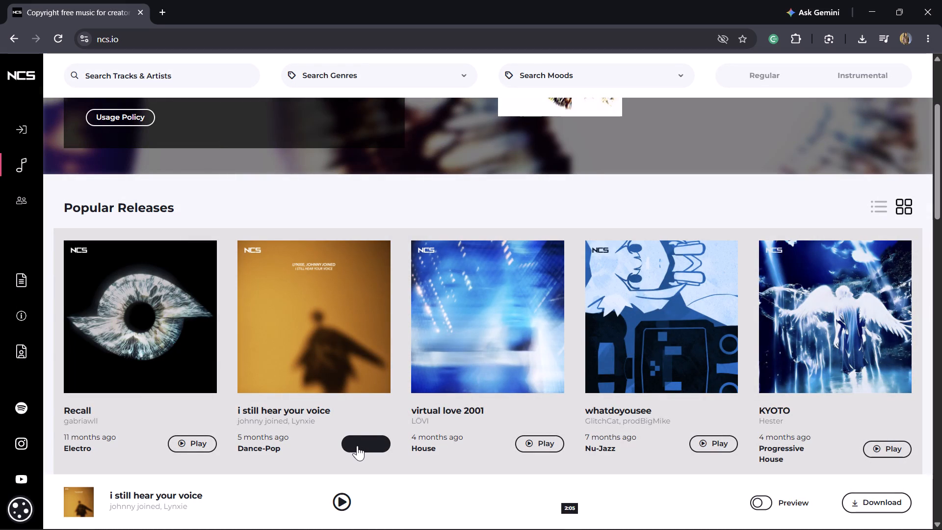
# Preview AFTERMATH and Falling (Kanzu & Daniel Ruh Remix) from the Recent Releases.
pyautogui.scroll(-2, 567, 297)
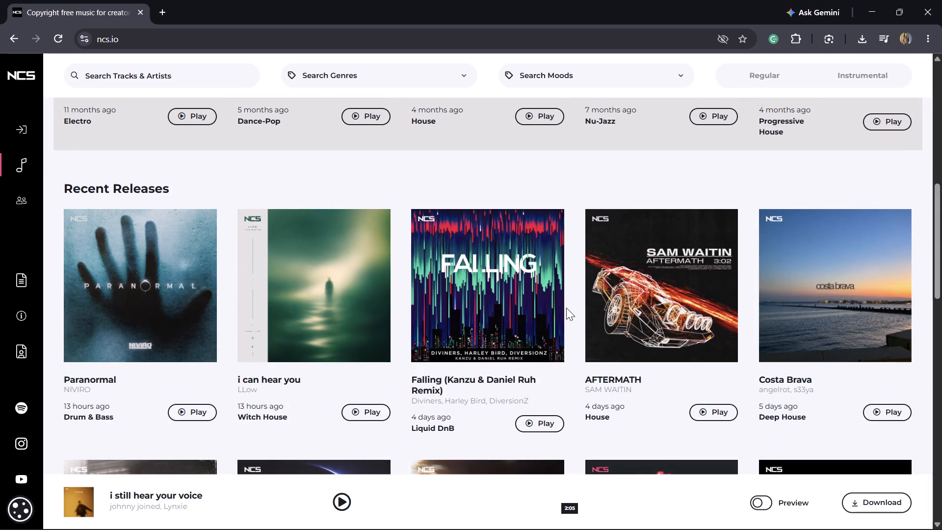
pyautogui.click(719, 417)
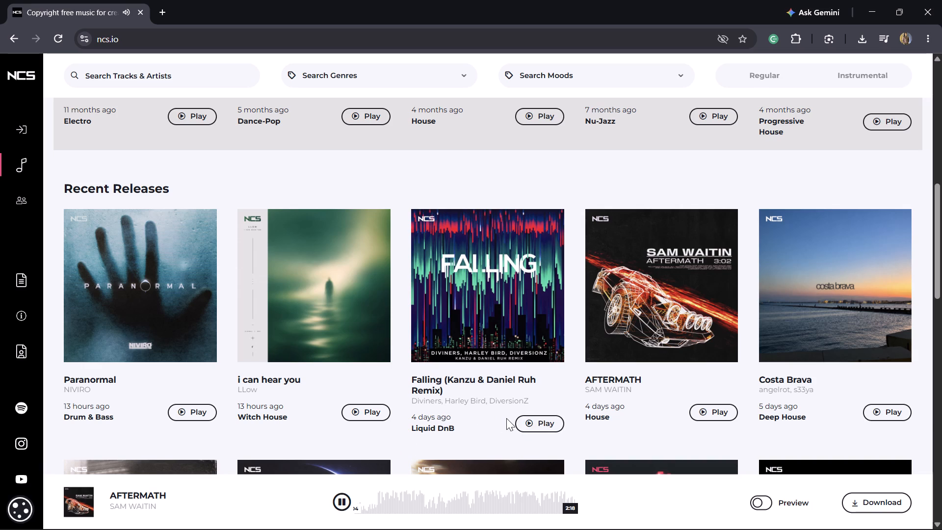
pyautogui.click(525, 422)
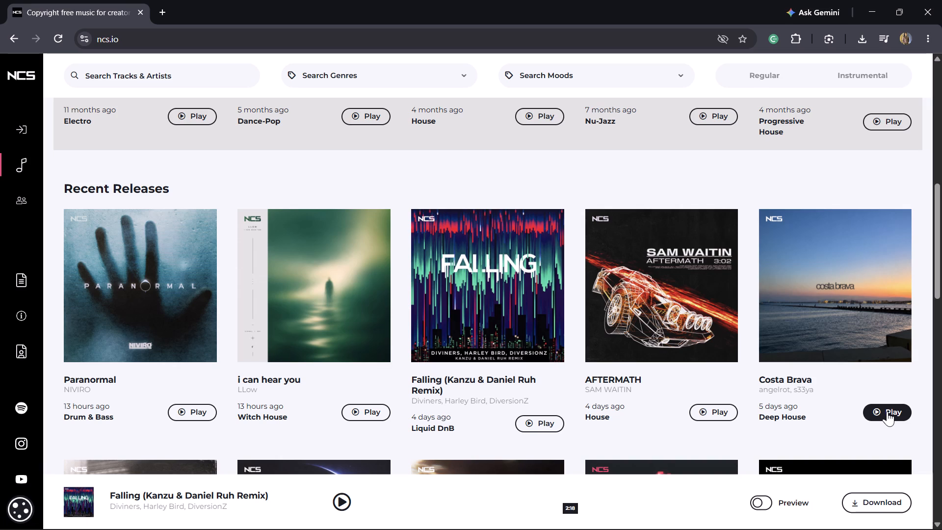
pyautogui.click(344, 503)
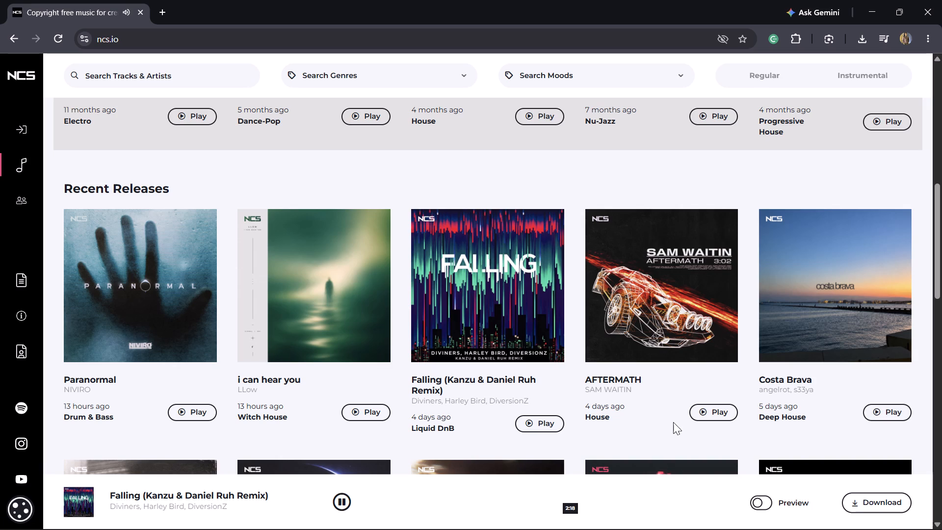
# Preview Costa Brava and DÉVOTION from the Recent Releases, pausing playback at the end.
pyautogui.click(872, 410)
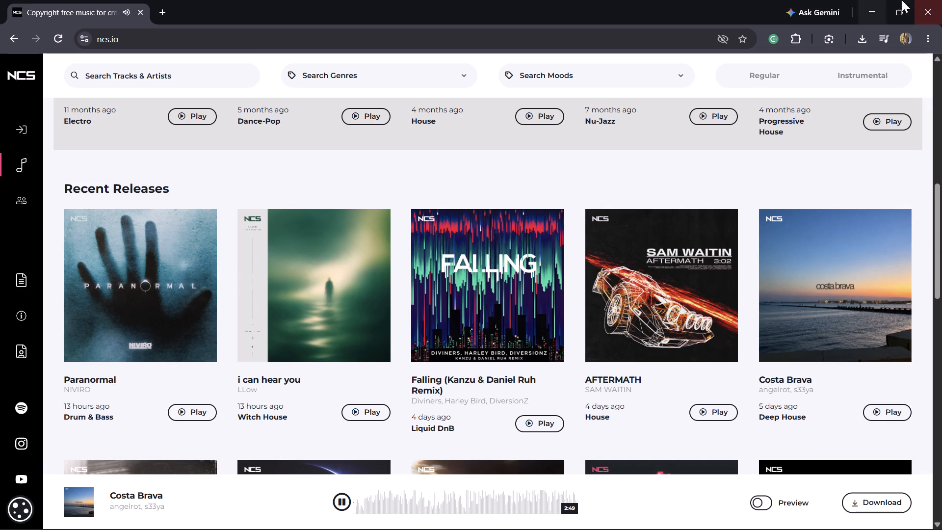
pyautogui.scroll(-1, 649, 327)
pyautogui.scroll(-1, 584, 360)
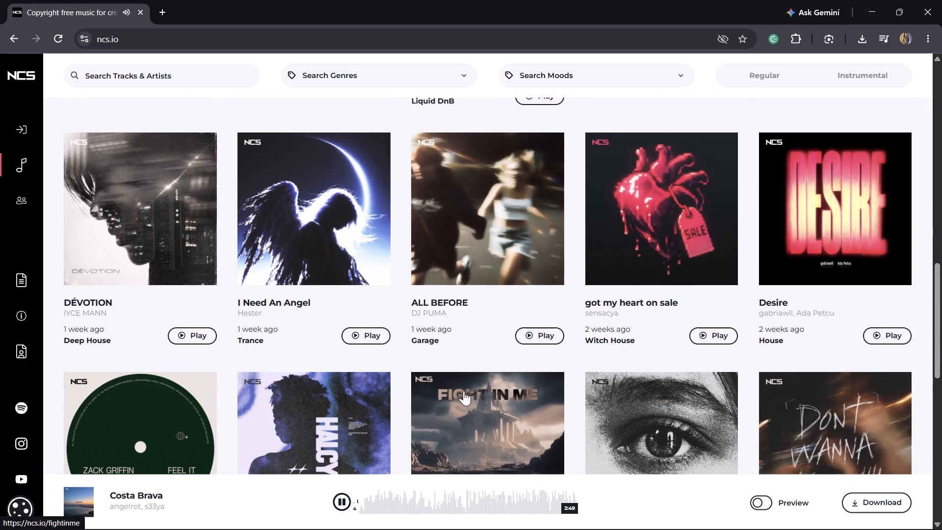
pyautogui.click(340, 336)
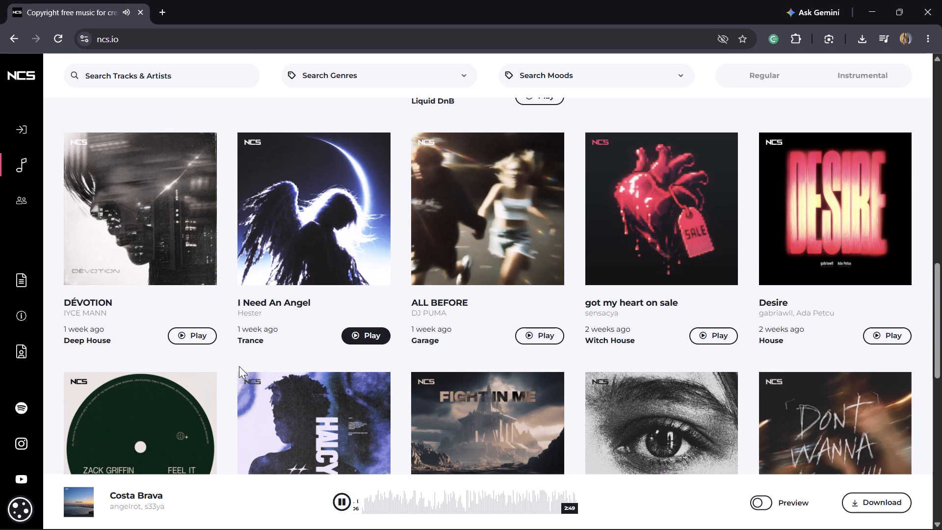
pyautogui.click(190, 333)
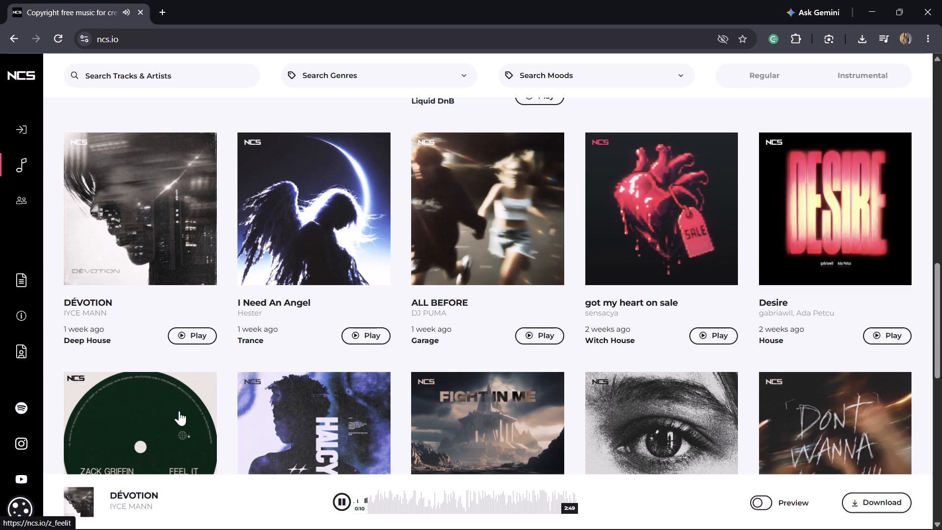
pyautogui.click(190, 332)
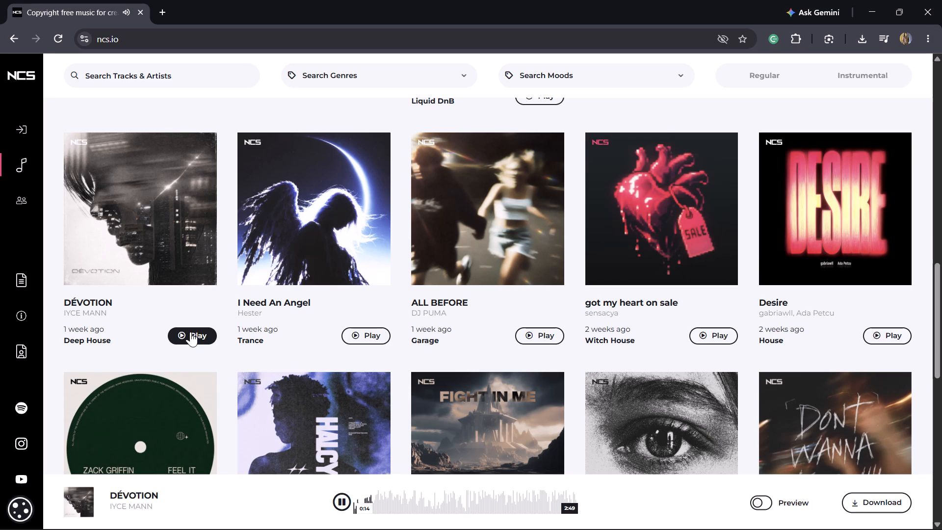
pyautogui.tripleClick(190, 332)
pyautogui.click(341, 501)
pyautogui.click(341, 501)
pyautogui.click(341, 501)
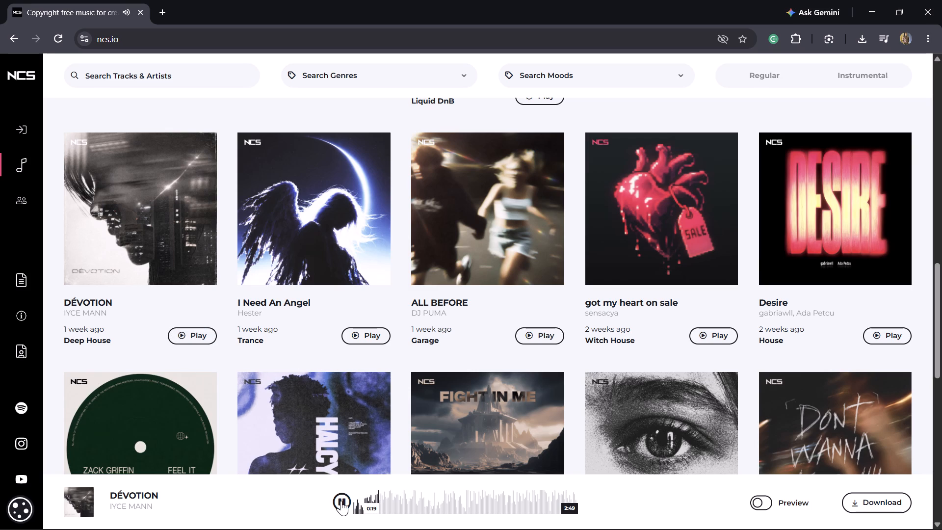
# Play I Need An Angel, open its track page and play the preview there, dismissing the cookie notice.
pyautogui.click(367, 341)
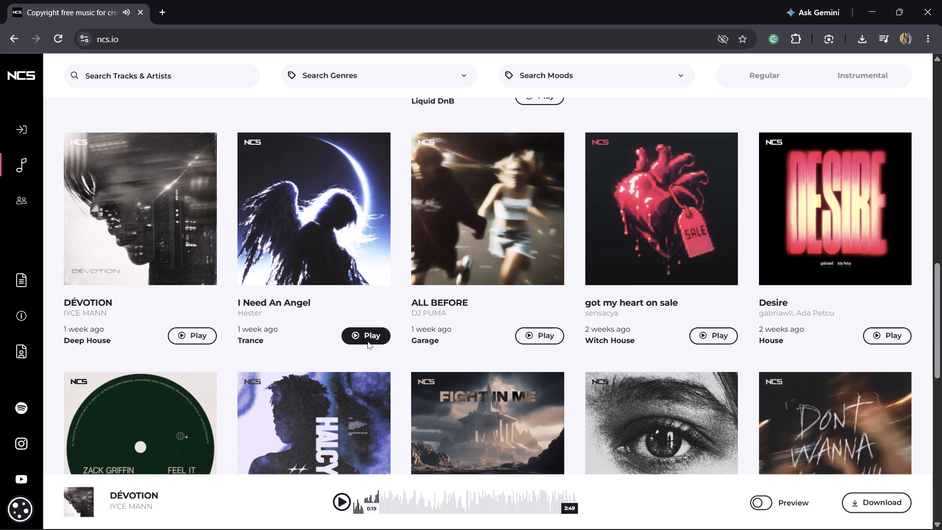
pyautogui.click(343, 504)
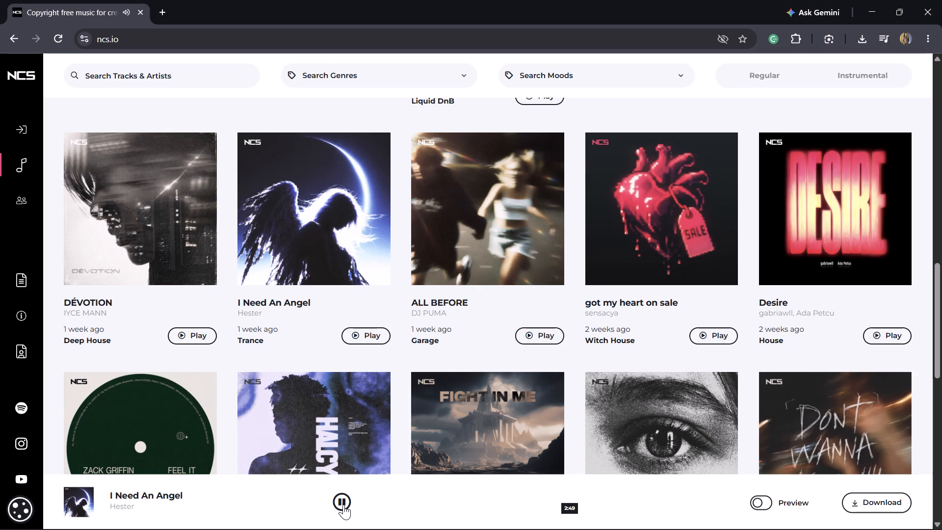
pyautogui.click(366, 337)
pyautogui.click(286, 305)
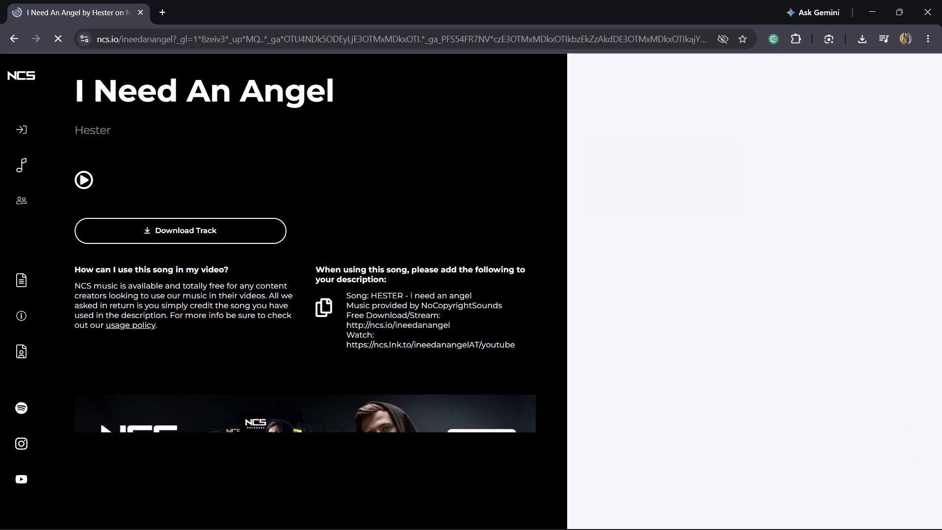
pyautogui.scroll(-4, 281, 398)
pyautogui.scroll(3, 284, 414)
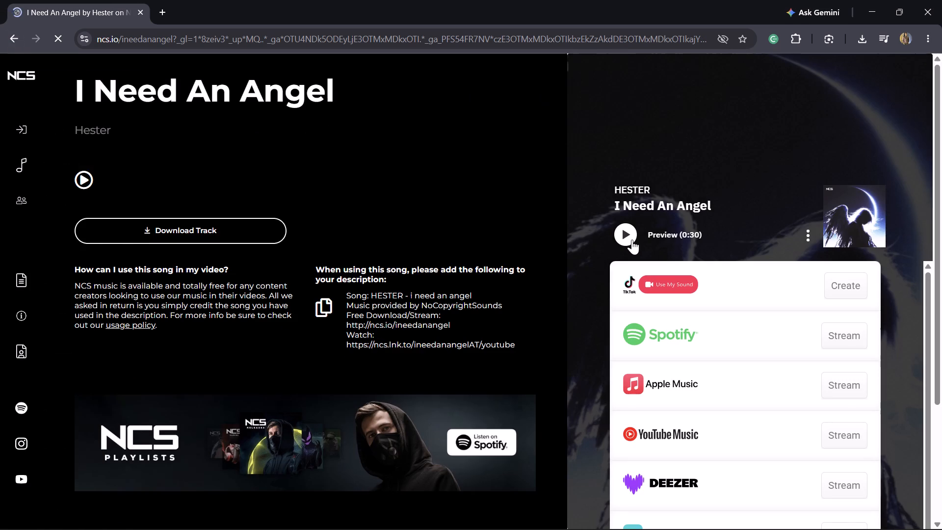
pyautogui.click(625, 234)
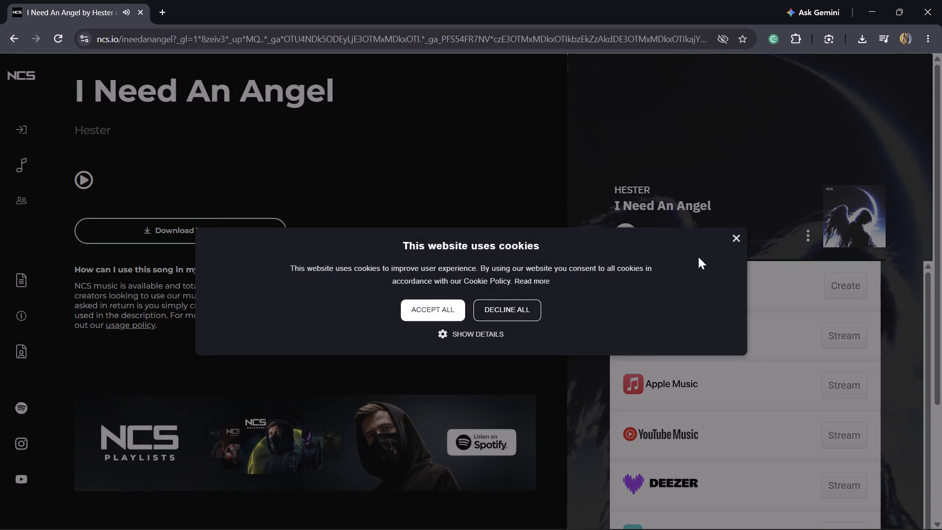
pyautogui.click(733, 238)
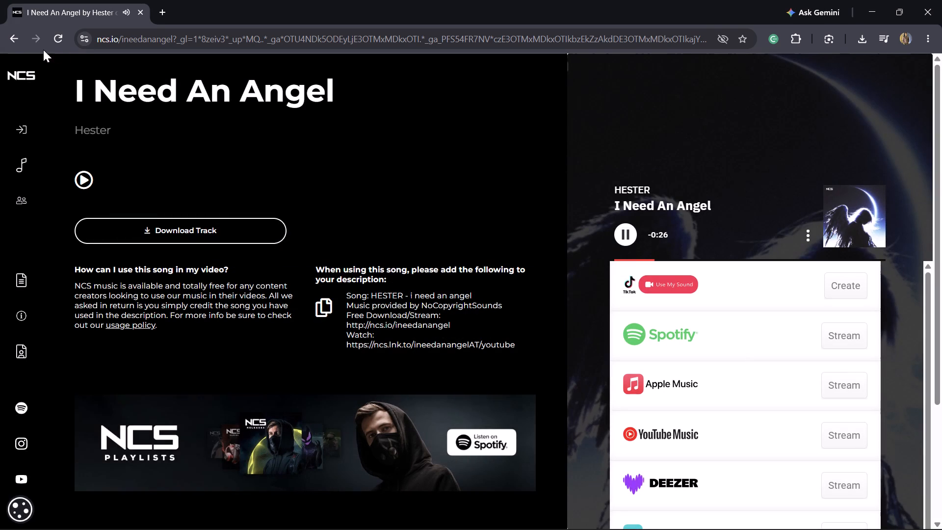
# Go back through the NCS listing to the search results and open Audio.com's no copyright music page.
pyautogui.click(12, 44)
pyautogui.scroll(-2, 479, 302)
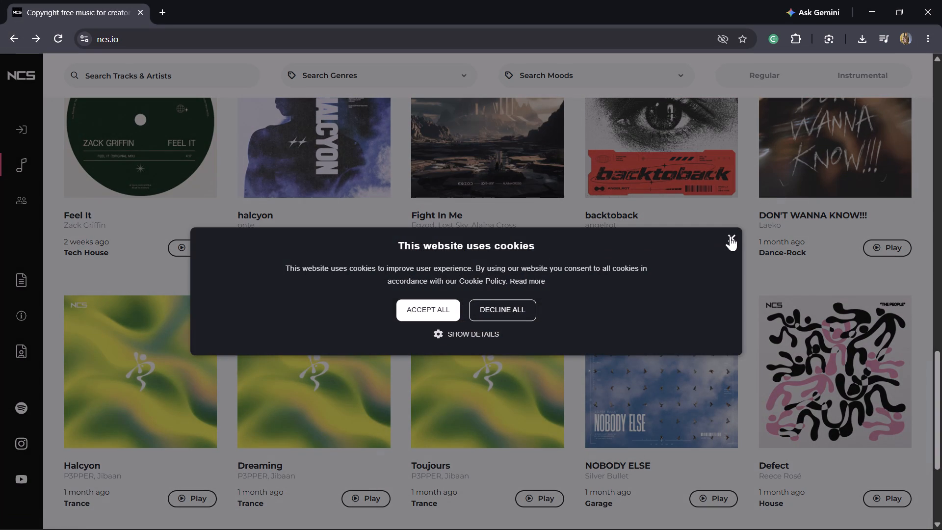
pyautogui.click(730, 236)
pyautogui.click(11, 43)
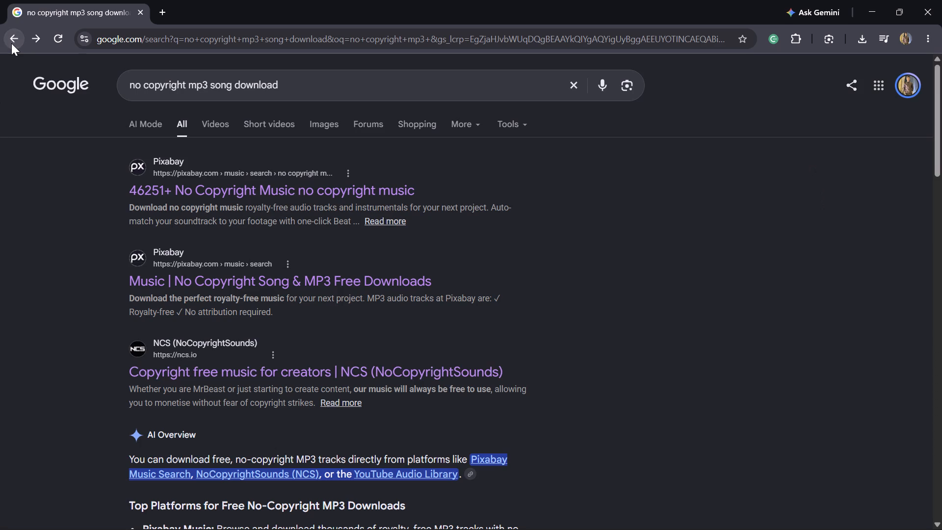
pyautogui.scroll(-3, 269, 252)
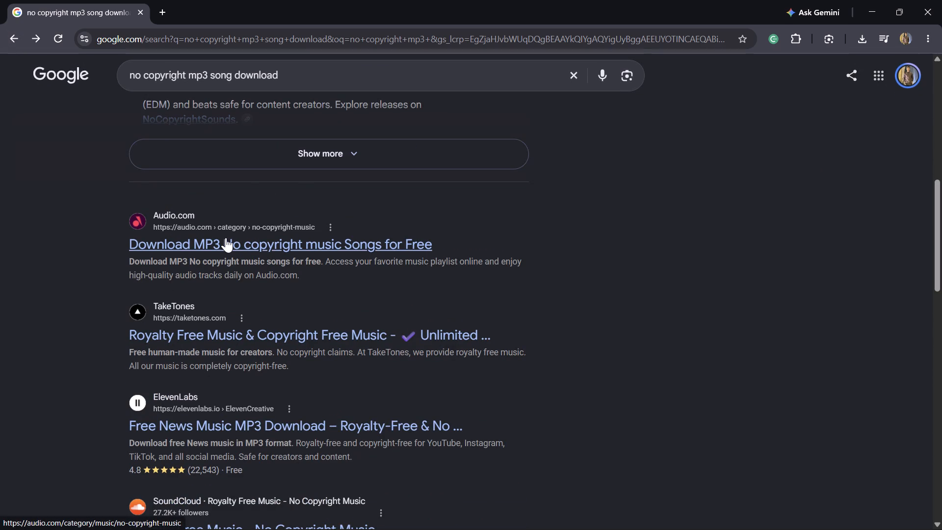
pyautogui.click(226, 238)
# Preview the Audio.com tracks Dandiyan, Stay With Me, Native, Chhath and Habun.
pyautogui.scroll(-1, 411, 297)
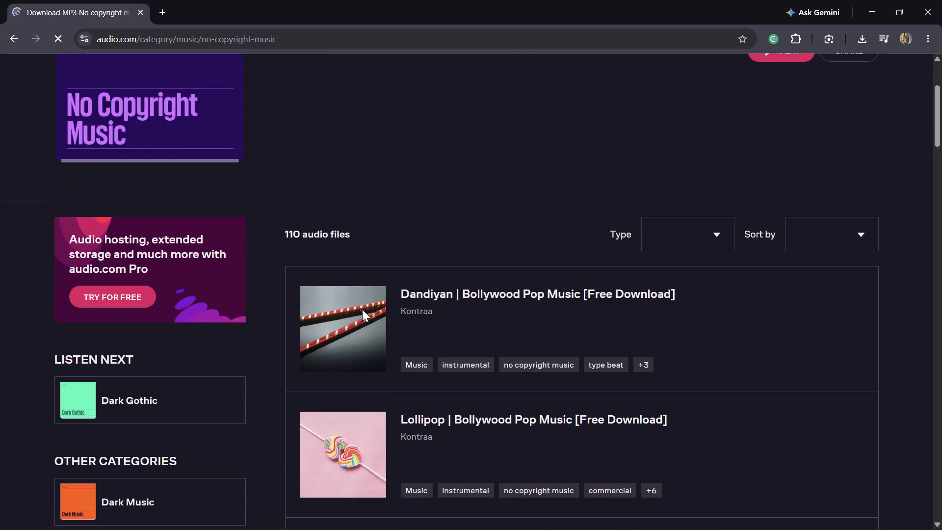
pyautogui.click(358, 313)
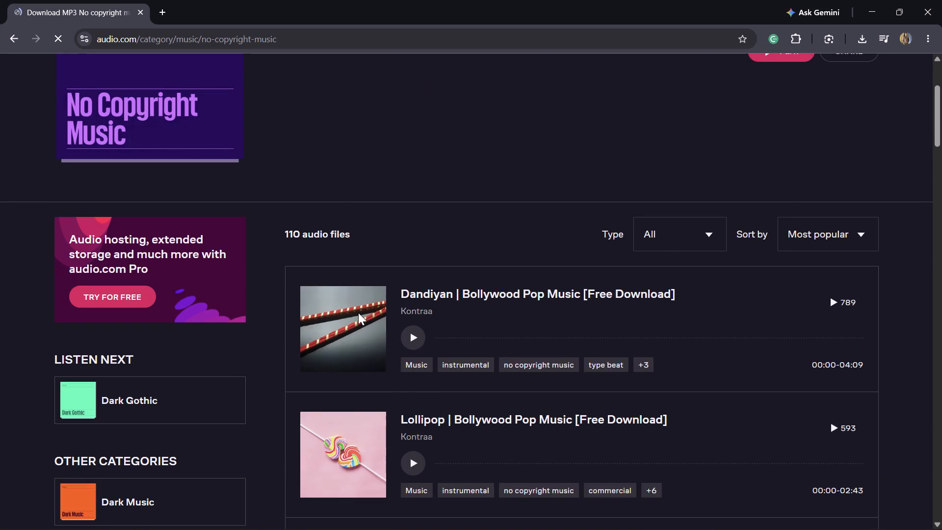
pyautogui.click(417, 339)
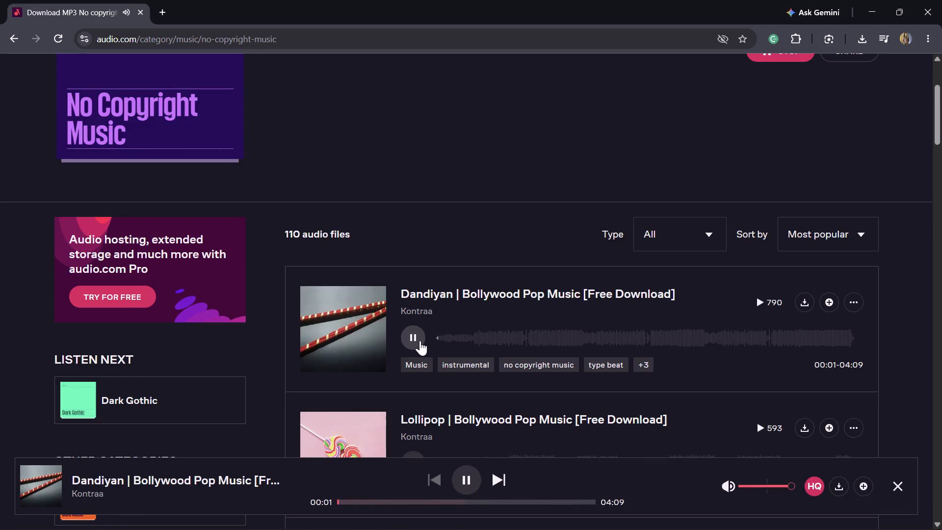
pyautogui.scroll(-1, 420, 341)
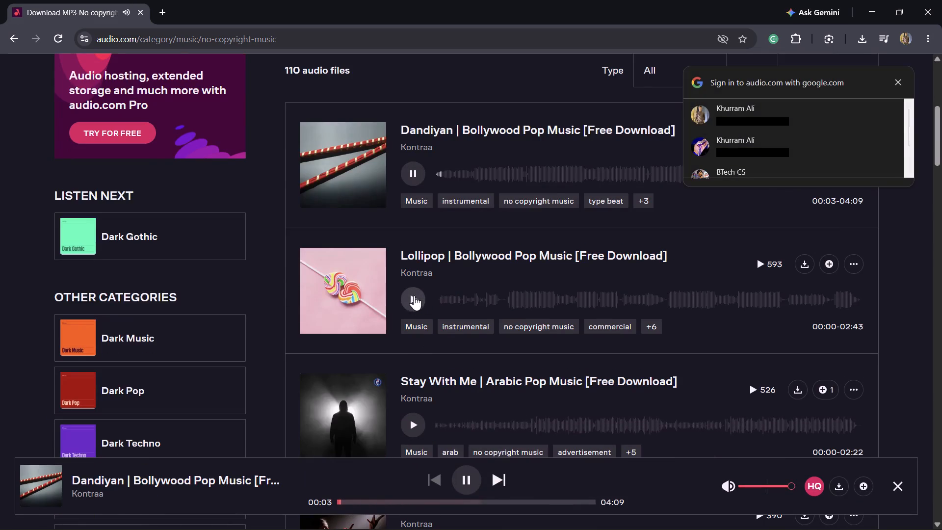
pyautogui.click(414, 423)
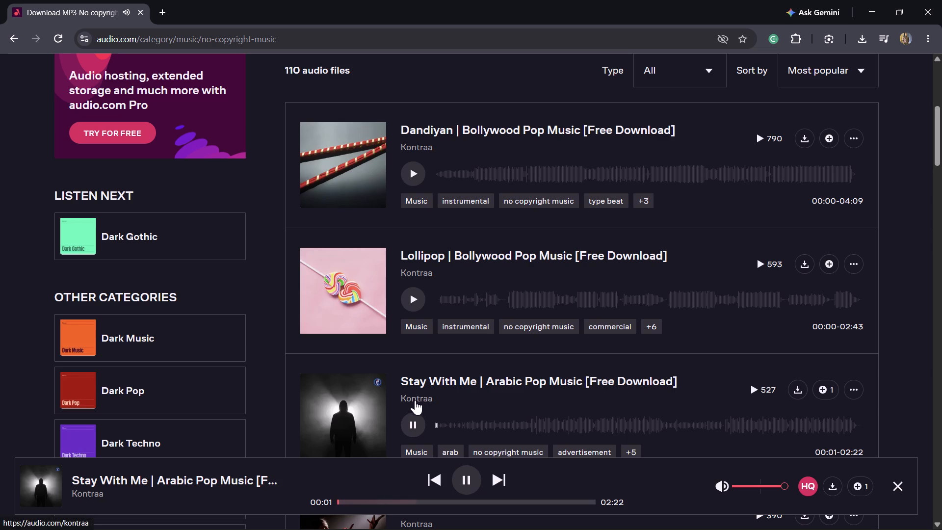
pyautogui.scroll(-2, 440, 409)
pyautogui.click(408, 347)
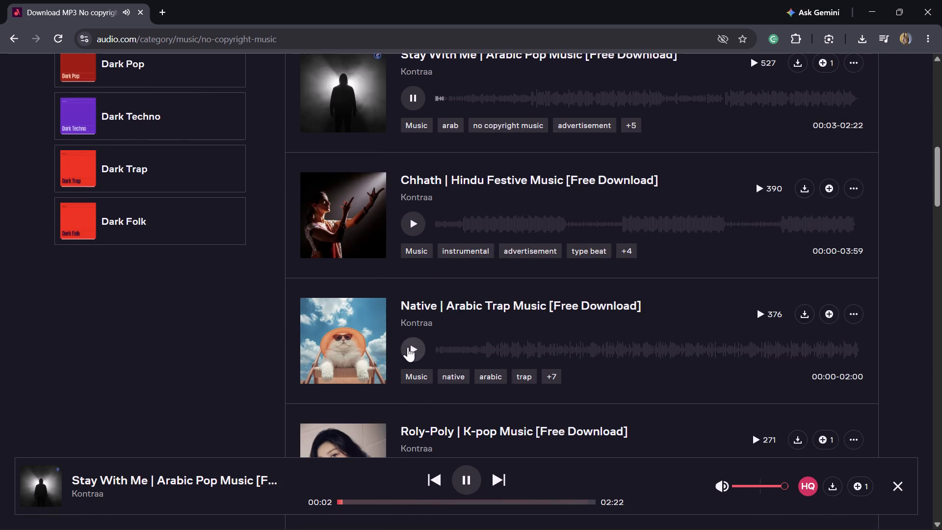
pyautogui.click(416, 227)
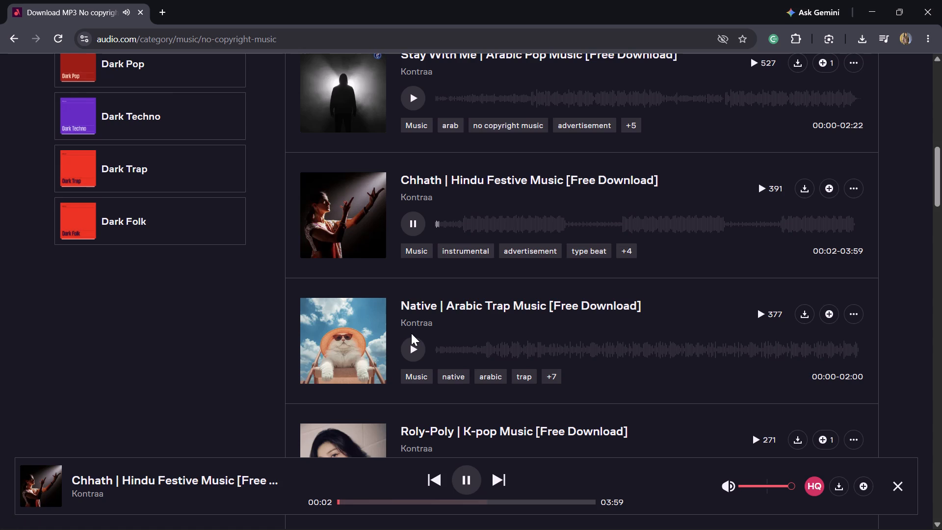
pyautogui.scroll(-2, 411, 335)
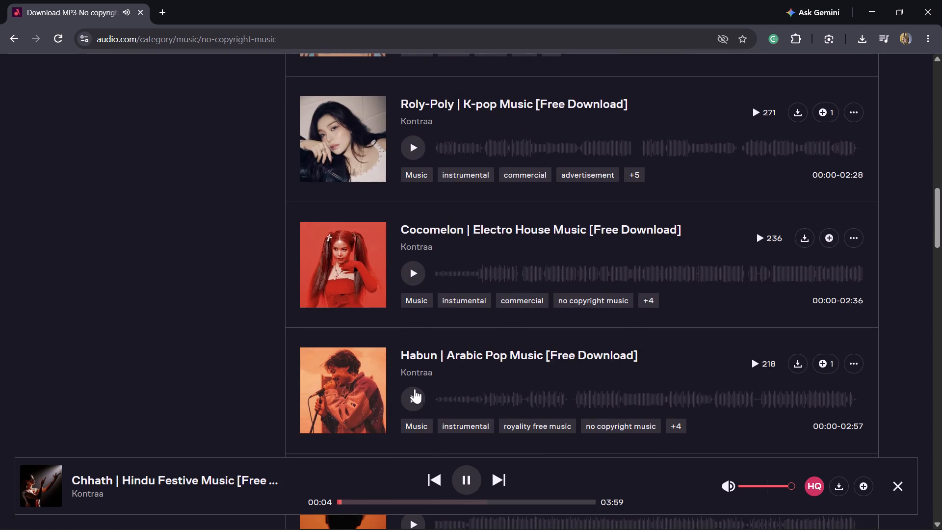
pyautogui.click(416, 394)
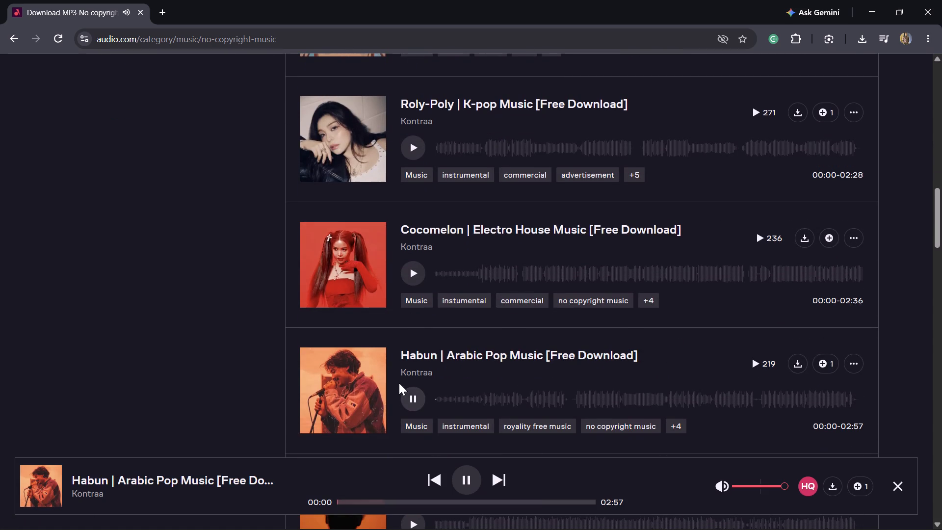
# Preview Travel and Roohi further down the Audio.com list, dismissing the sign-in dialog, and browse the remaining tracks.
pyautogui.scroll(-1, 407, 355)
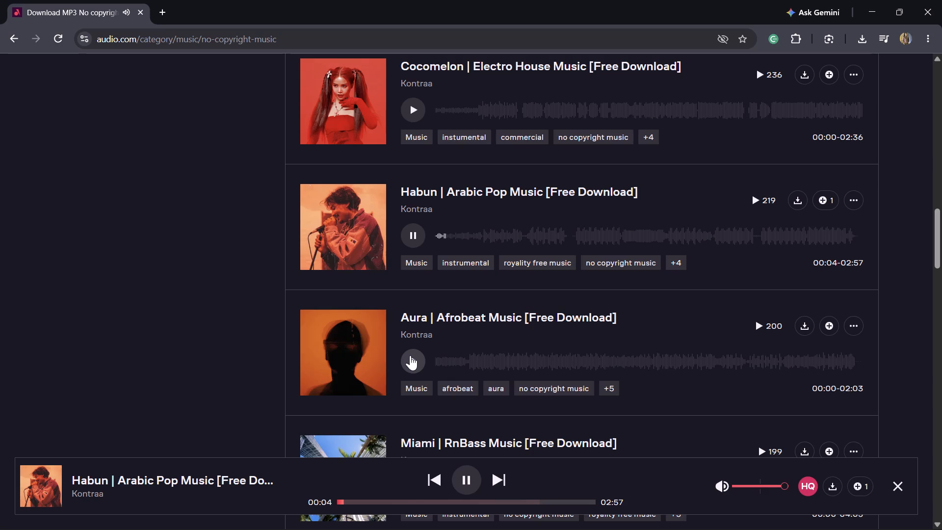
pyautogui.scroll(-2, 410, 355)
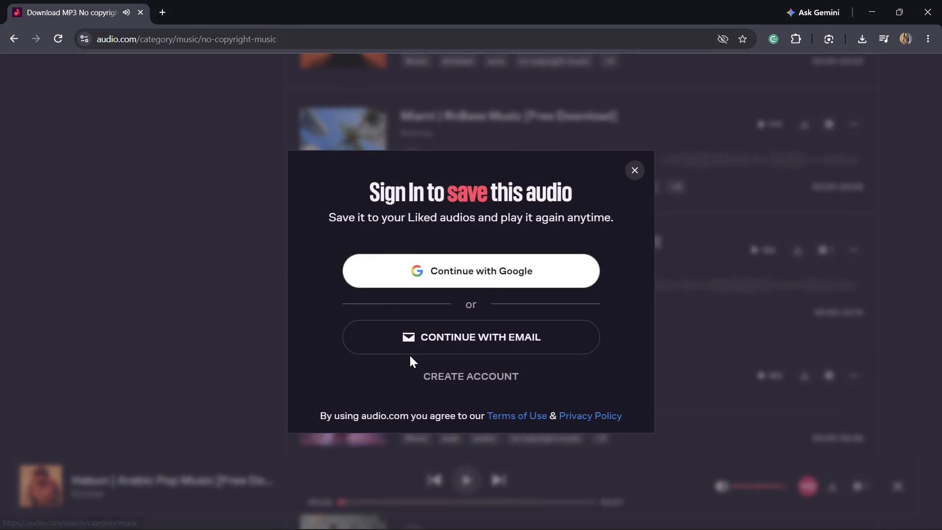
pyautogui.click(635, 182)
pyautogui.click(637, 179)
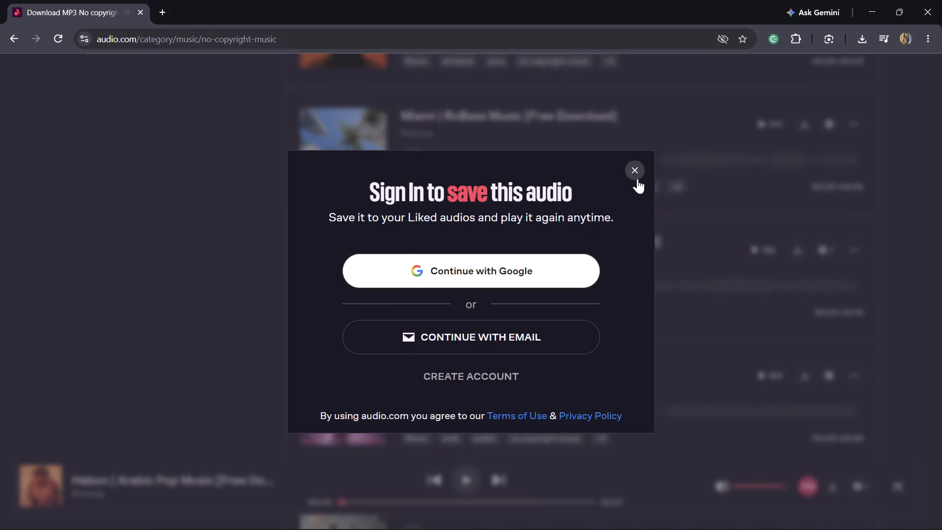
pyautogui.scroll(-1, 406, 384)
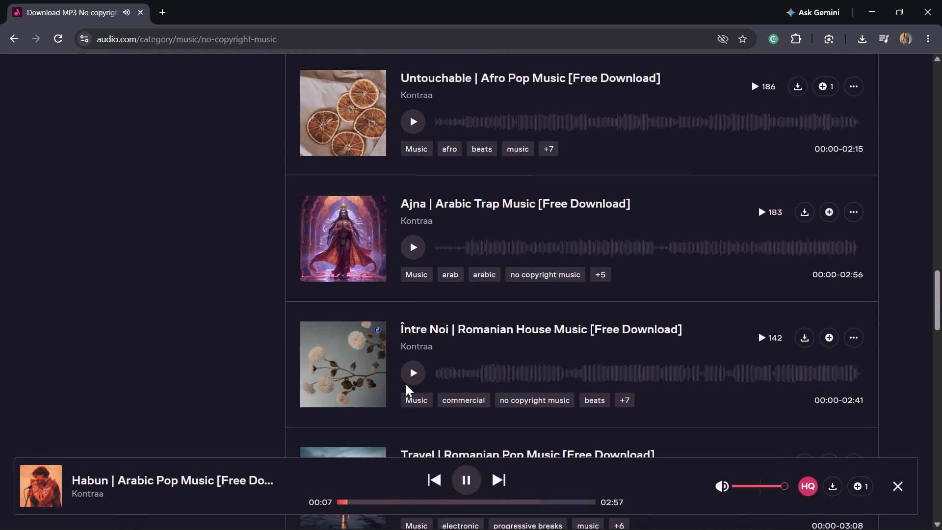
pyautogui.scroll(-1, 406, 384)
pyautogui.click(419, 340)
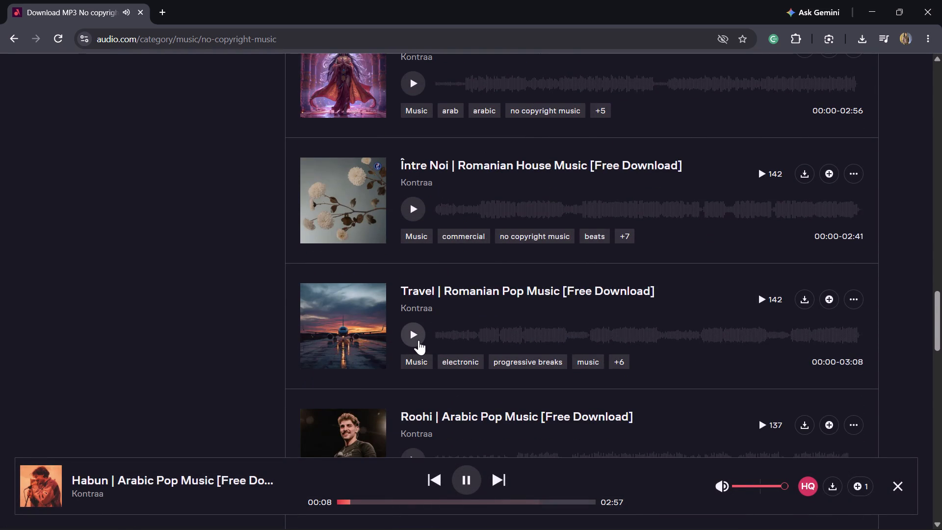
pyautogui.scroll(-1, 419, 340)
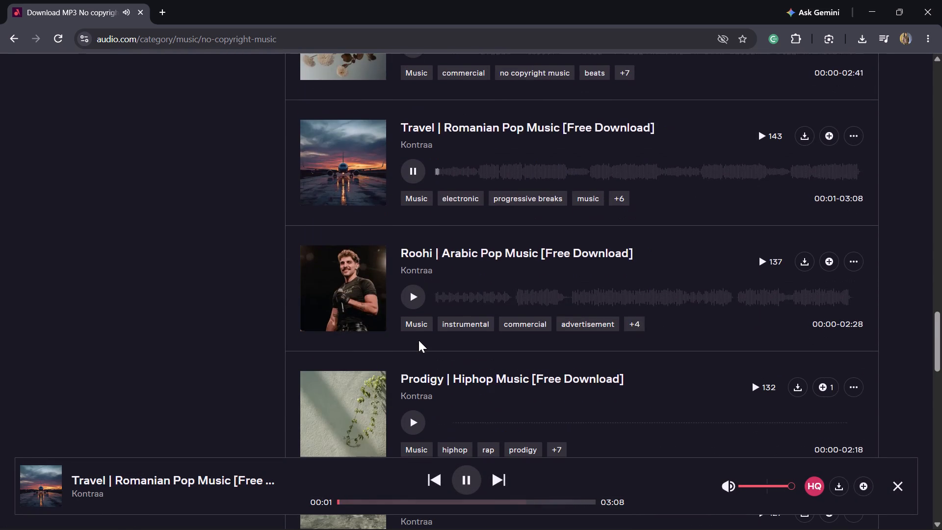
pyautogui.click(419, 300)
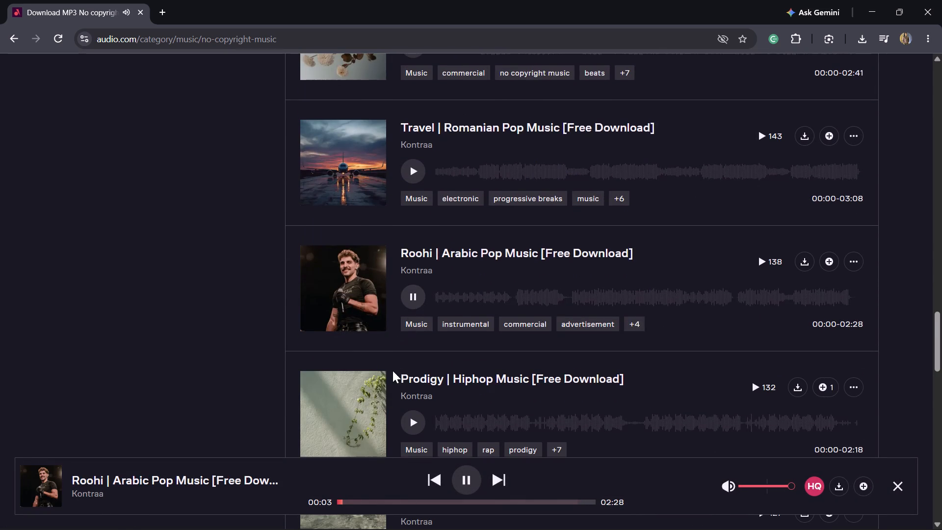
pyautogui.scroll(-1, 392, 390)
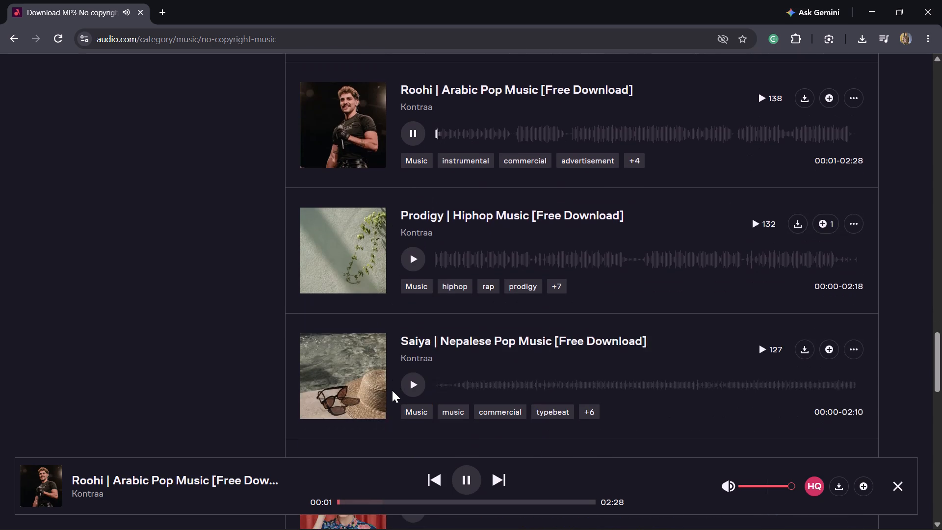
pyautogui.scroll(-2, 392, 390)
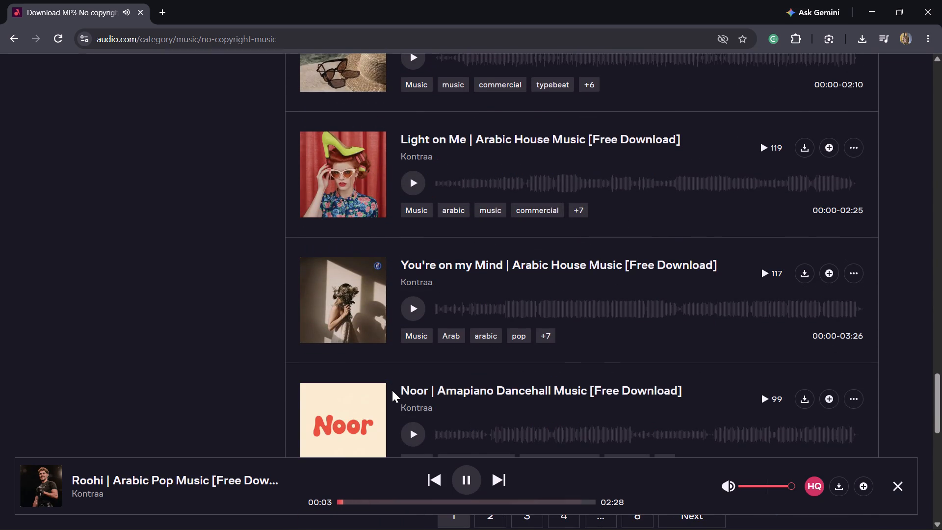
# Return from the Audio.com track list to the search results and open SoundAudio's free background music site.
pyautogui.scroll(-2, 392, 390)
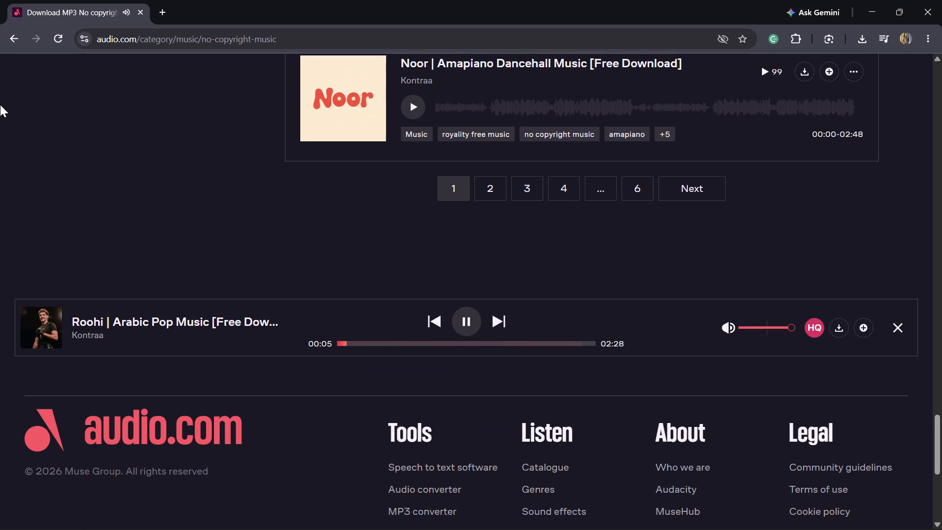
pyautogui.click(14, 41)
pyautogui.scroll(-2, 327, 224)
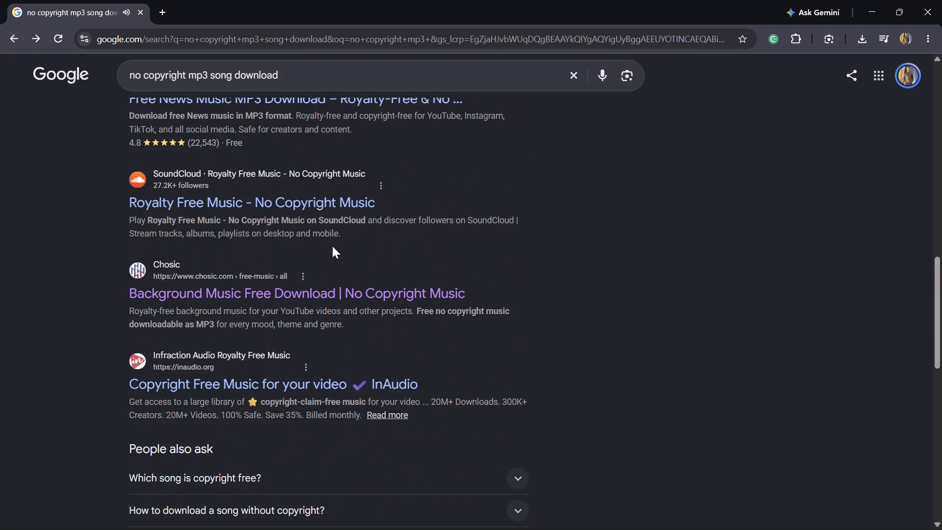
pyautogui.scroll(-3, 321, 253)
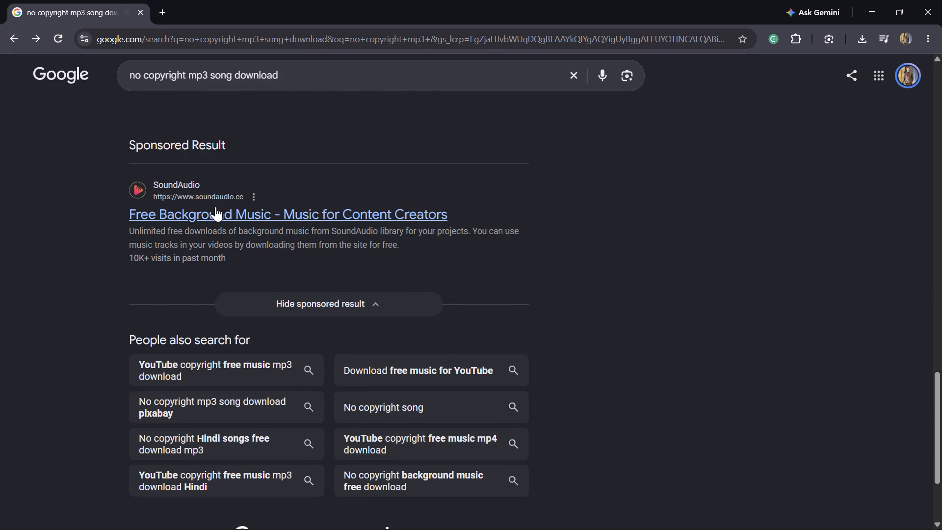
pyautogui.click(212, 210)
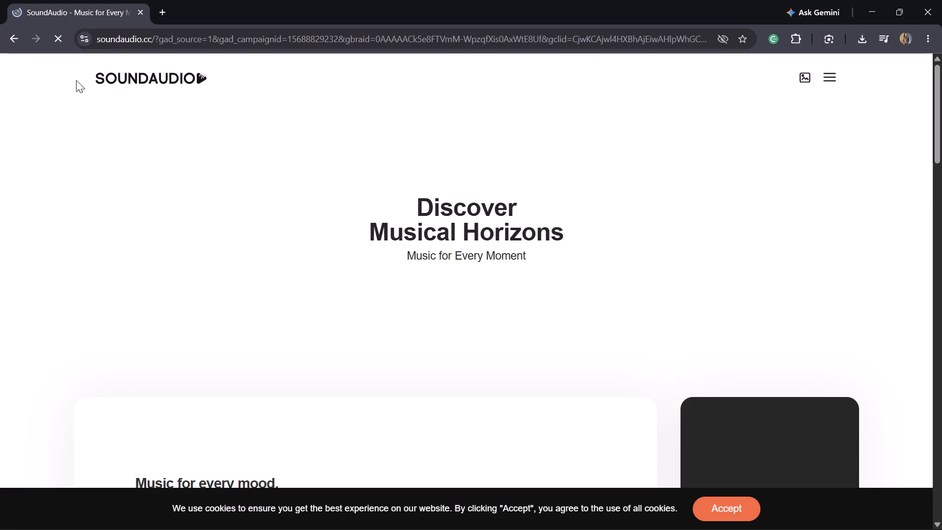
# Leave SoundAudio, check the rest of the search results, and go back to the new tab page.
pyautogui.click(12, 37)
pyautogui.scroll(-6, 356, 285)
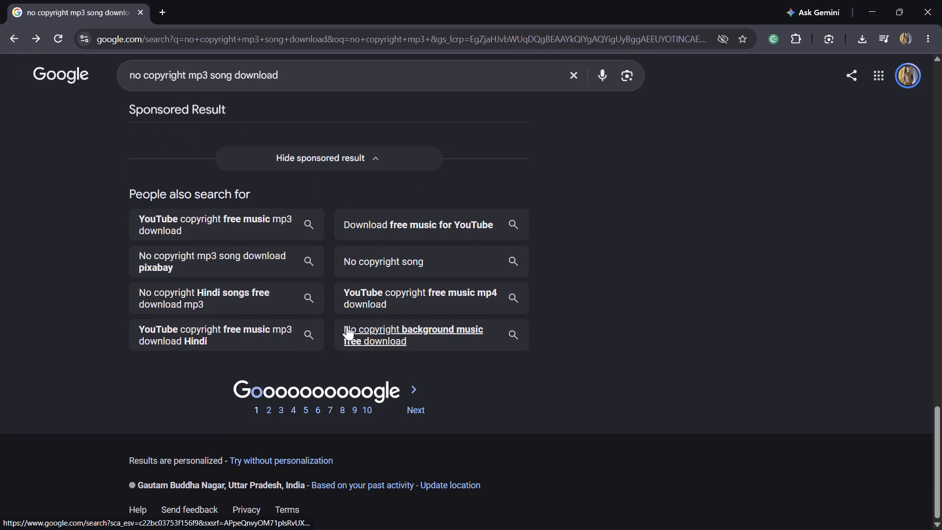
pyautogui.click(20, 37)
pyautogui.click(20, 37)
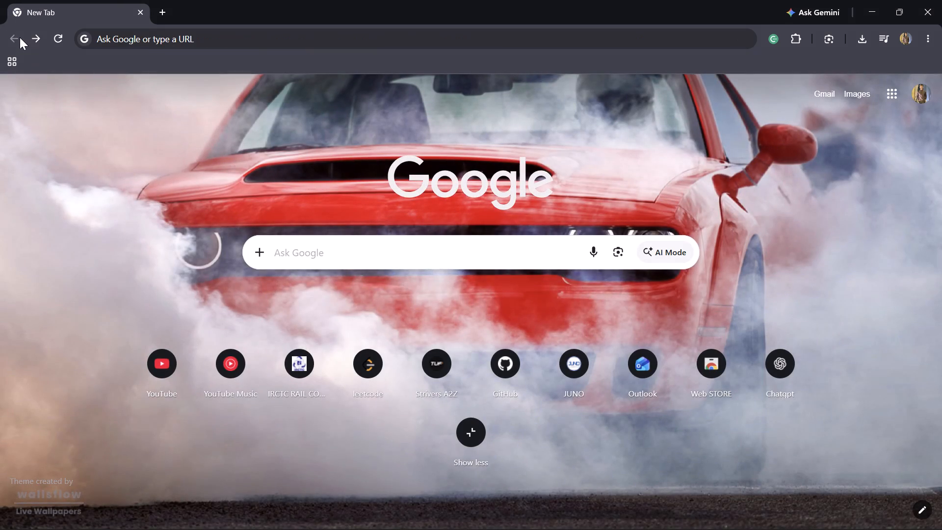
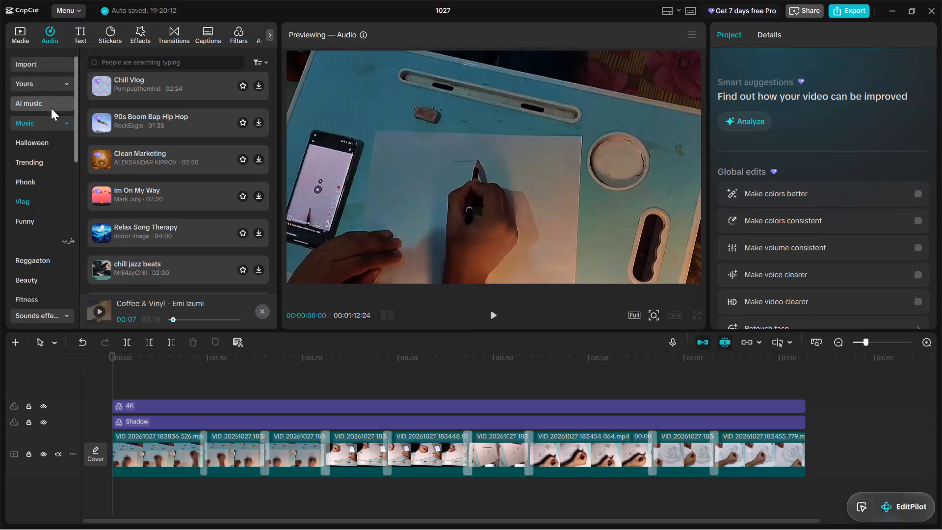
# Extract audio from the five MP3 files in Downloads dated earlier this week and last week, from Walen - Champions to zephiramusic-lofi-synth.
pyautogui.click(53, 66)
pyautogui.click(127, 60)
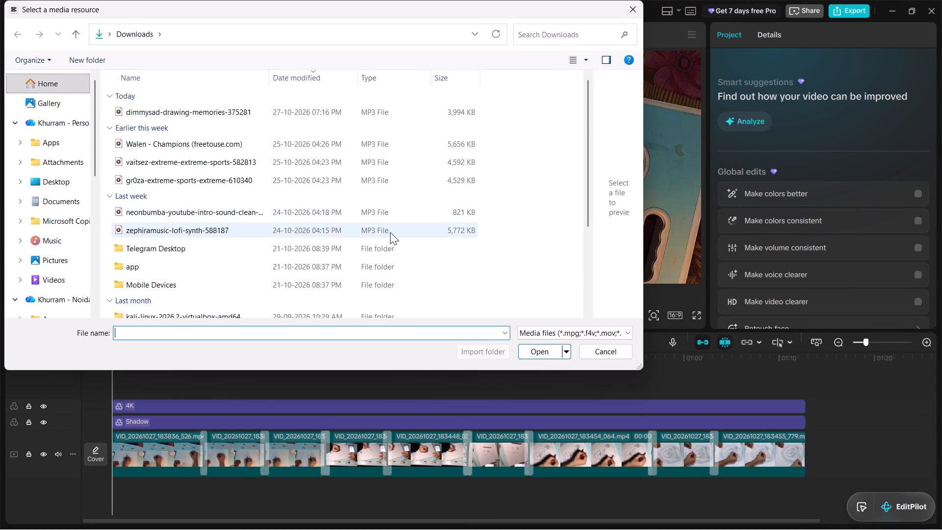
pyautogui.moveTo(487, 229); pyautogui.dragTo(377, 134)
pyautogui.click(527, 346)
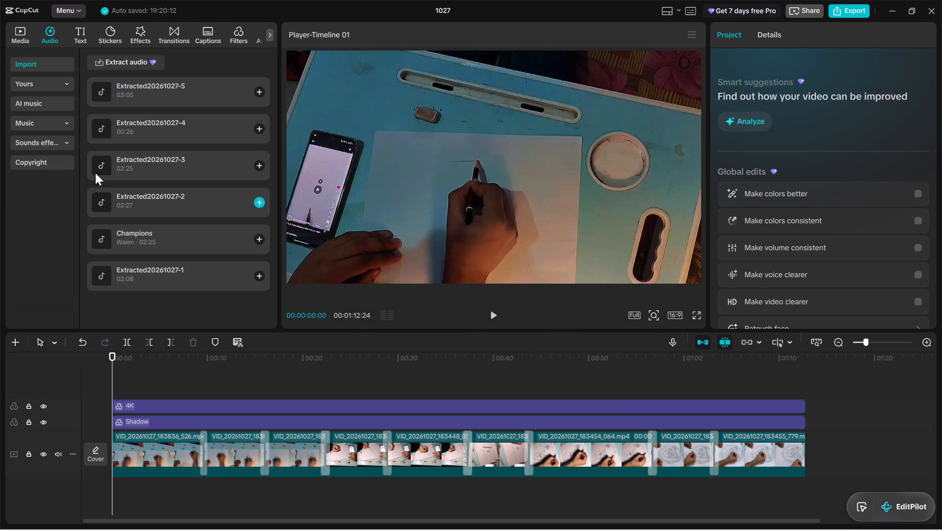
# Look through the Downloads folder for further audio or video files to extract music from, and leave without choosing one.
pyautogui.click(128, 63)
pyautogui.scroll(-2, 166, 183)
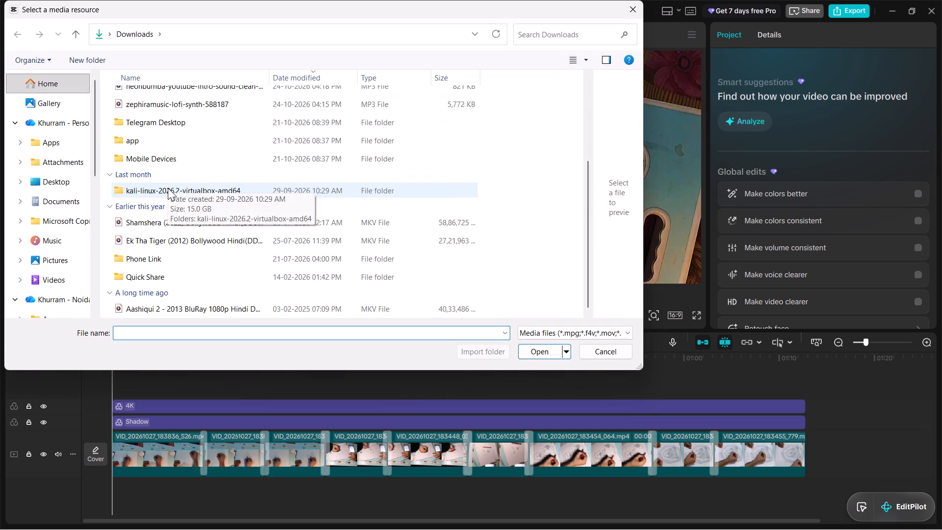
pyautogui.scroll(-7, 166, 215)
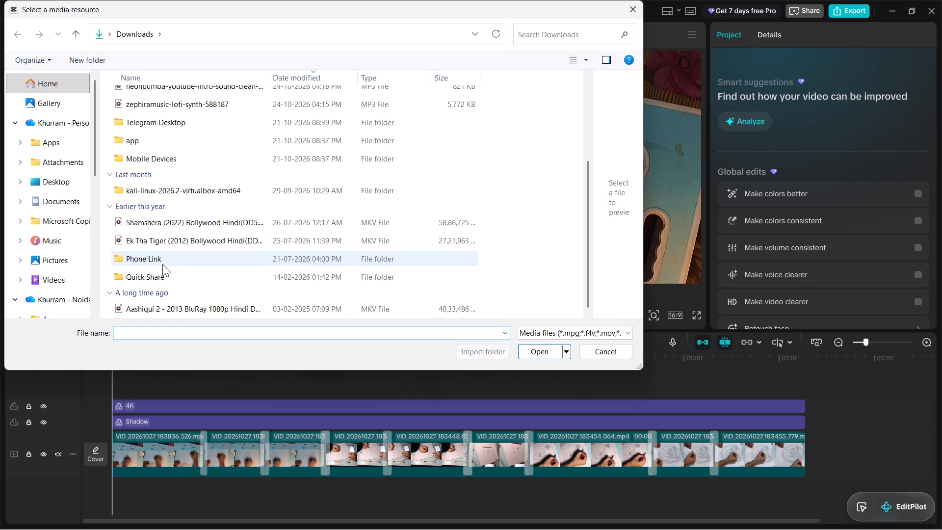
pyautogui.scroll(-3, 162, 264)
pyautogui.scroll(3, 140, 308)
pyautogui.scroll(-6, 140, 308)
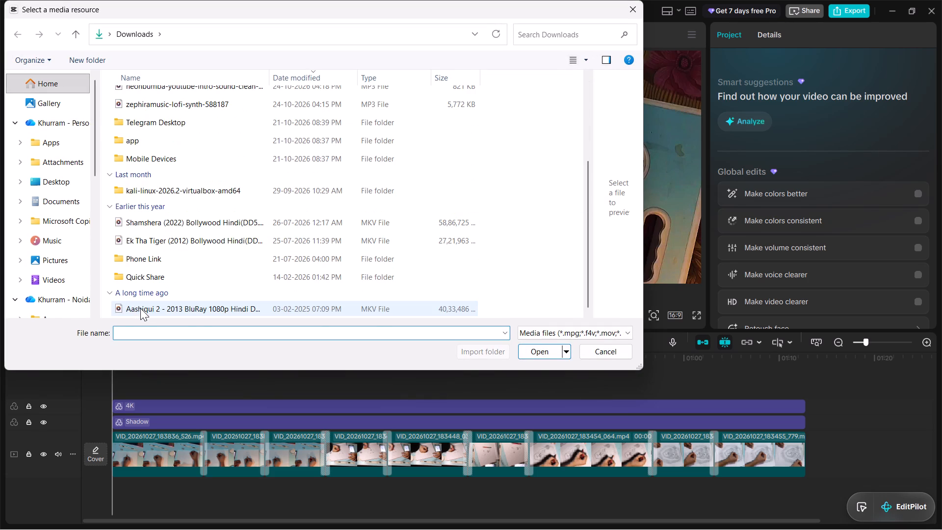
pyautogui.scroll(1, 58, 198)
pyautogui.scroll(-2, 58, 205)
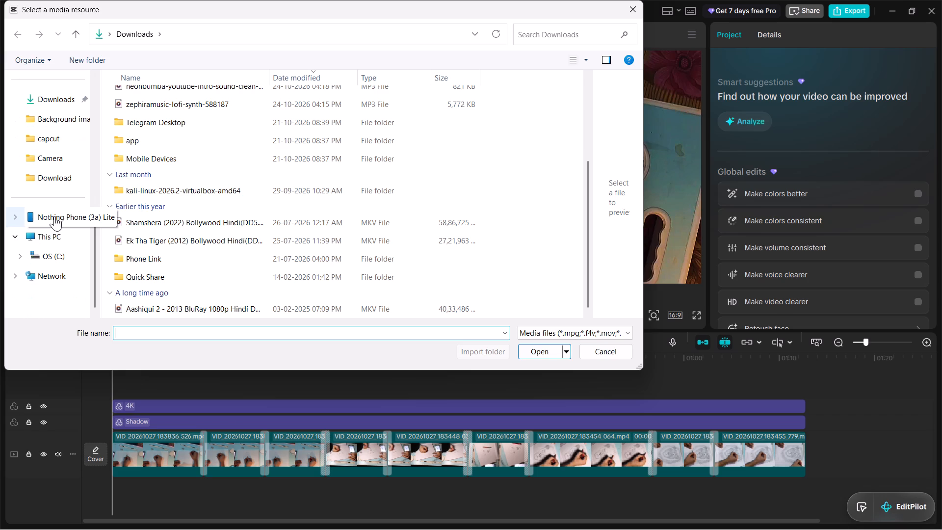
pyautogui.click(59, 96)
pyautogui.scroll(-2, 199, 174)
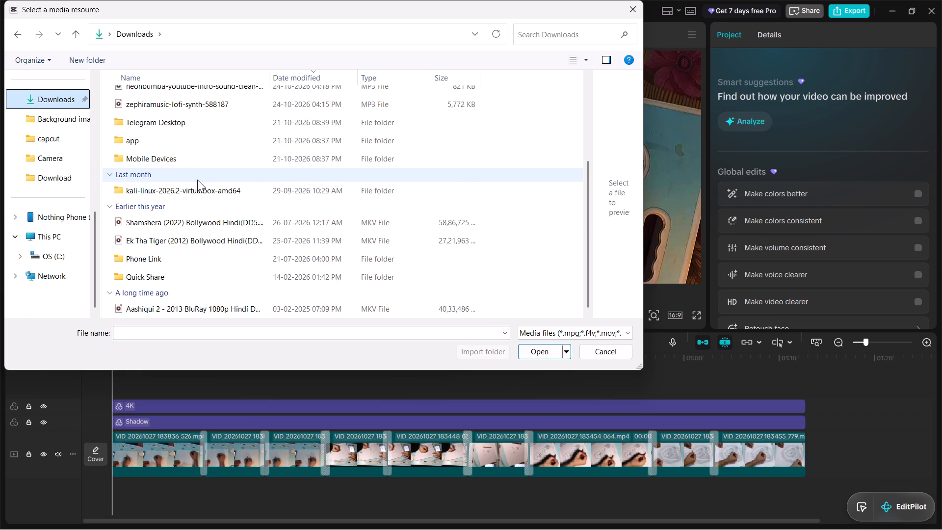
pyautogui.scroll(-4, 197, 180)
pyautogui.click(634, 5)
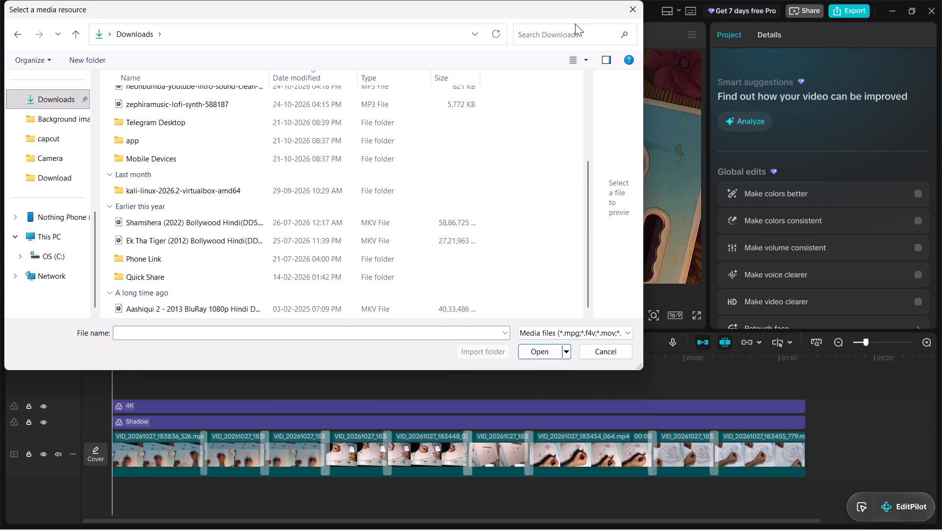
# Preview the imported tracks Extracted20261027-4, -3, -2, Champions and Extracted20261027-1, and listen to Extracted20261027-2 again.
pyautogui.click(95, 128)
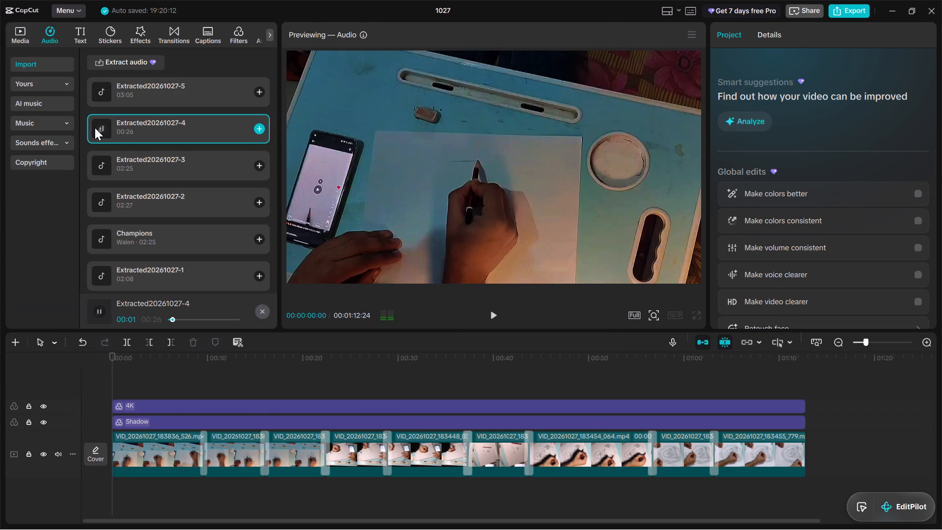
pyautogui.click(103, 165)
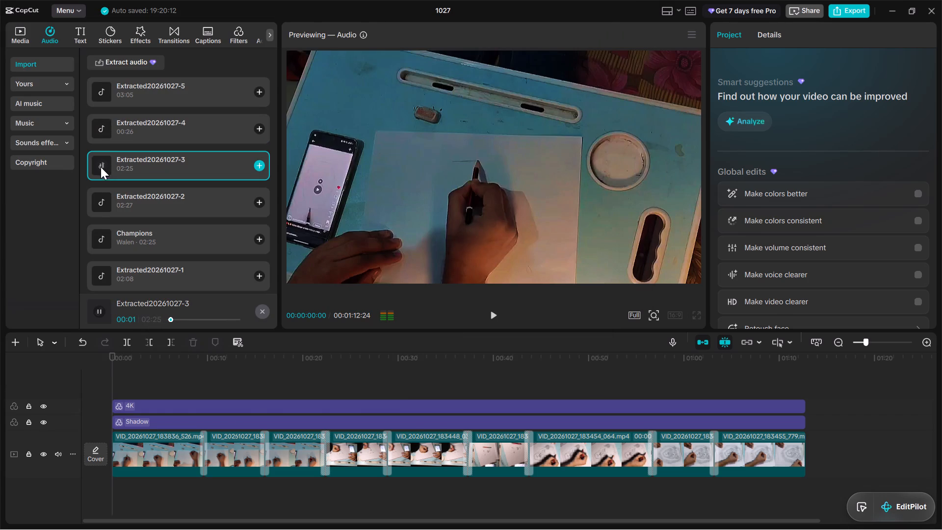
pyautogui.click(98, 204)
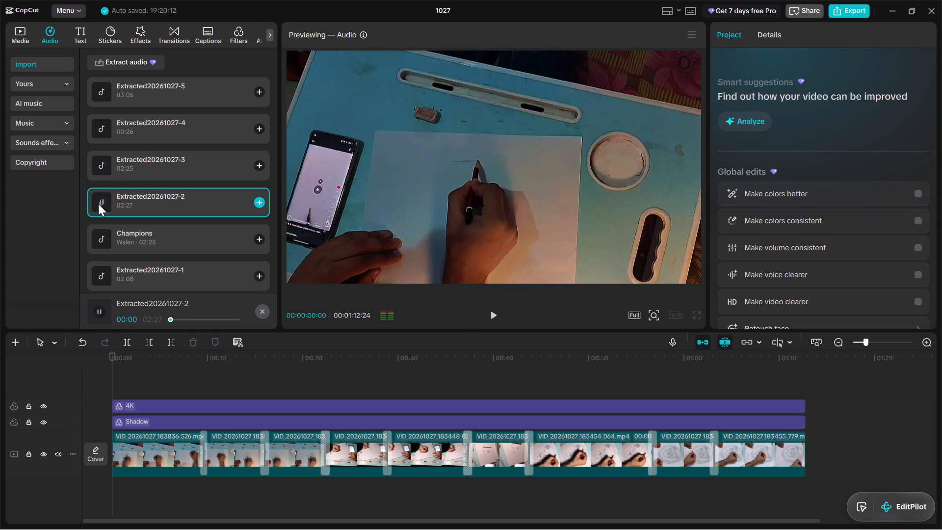
pyautogui.click(101, 232)
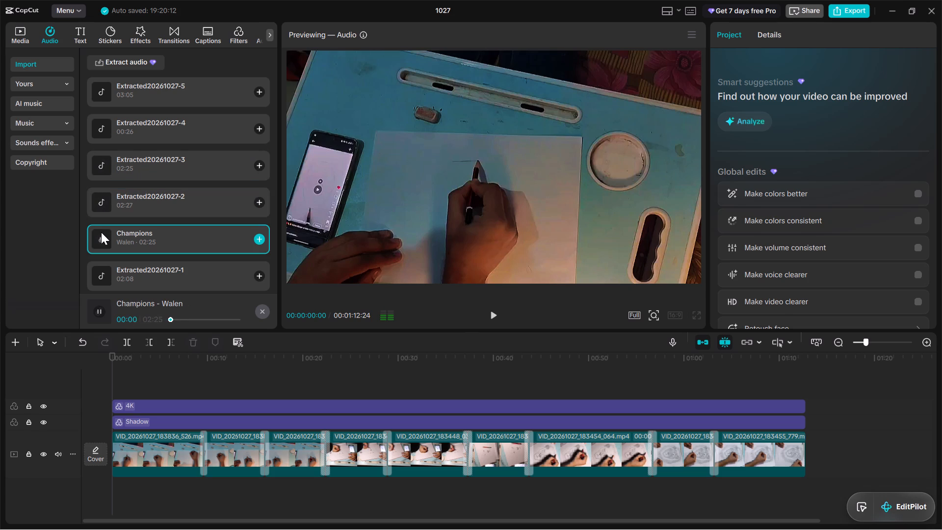
pyautogui.scroll(-3, 116, 271)
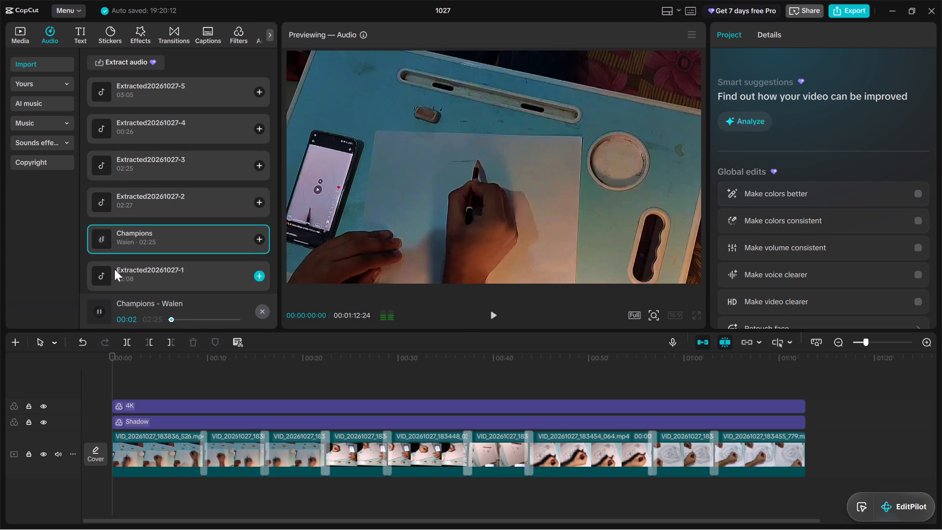
pyautogui.click(105, 272)
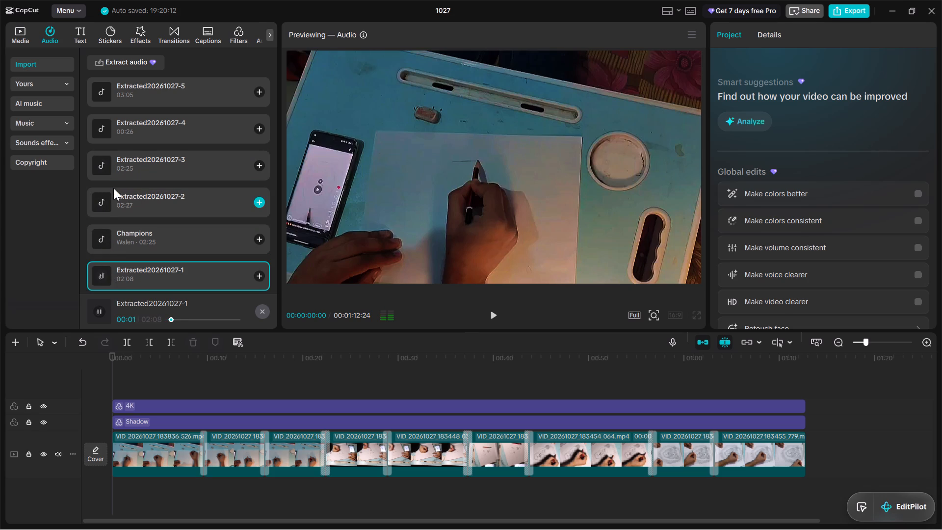
pyautogui.click(103, 201)
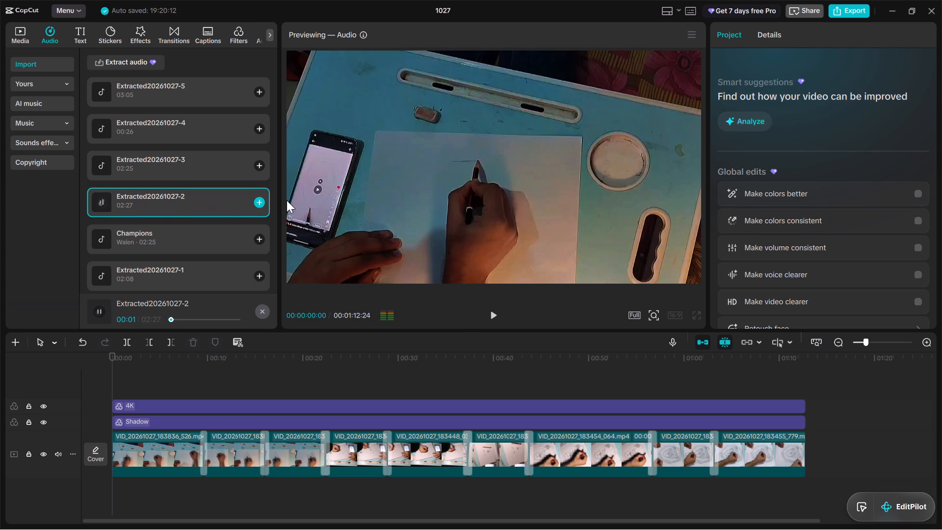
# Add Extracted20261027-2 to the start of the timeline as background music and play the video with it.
pyautogui.click(257, 201)
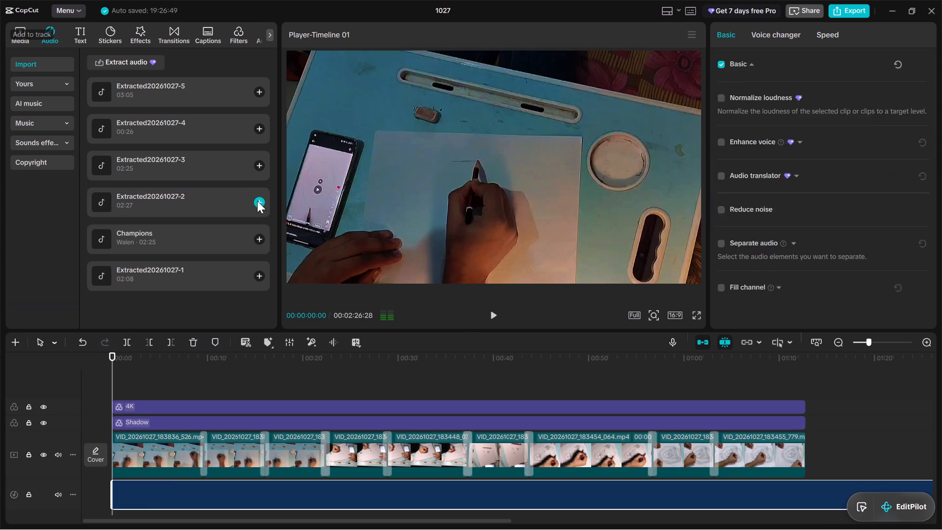
pyautogui.click(493, 316)
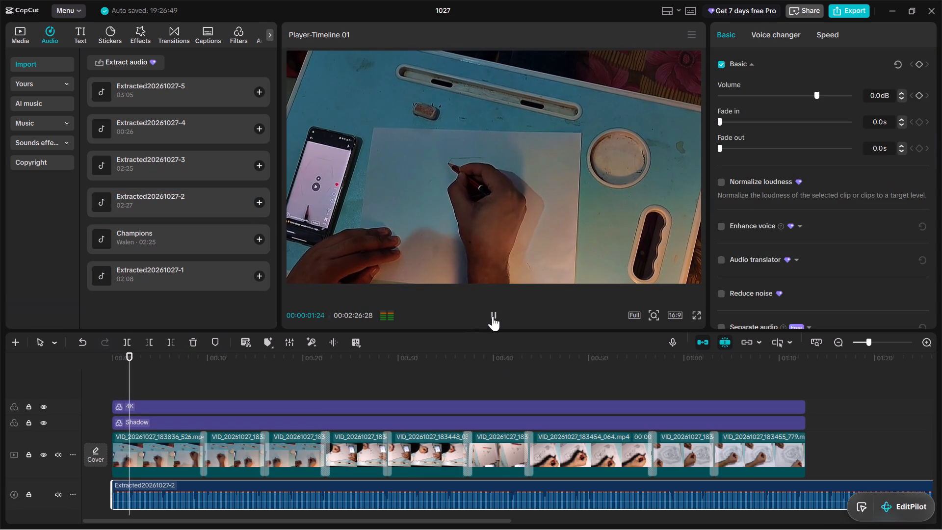
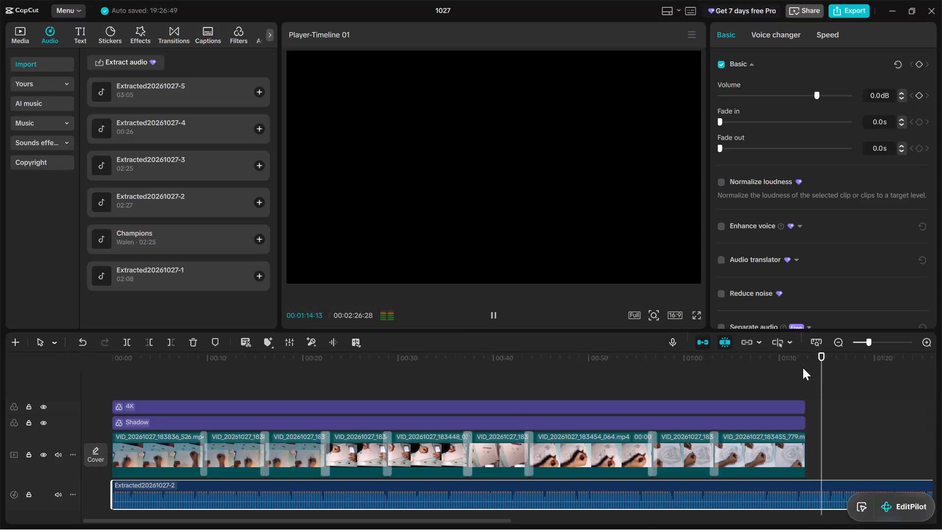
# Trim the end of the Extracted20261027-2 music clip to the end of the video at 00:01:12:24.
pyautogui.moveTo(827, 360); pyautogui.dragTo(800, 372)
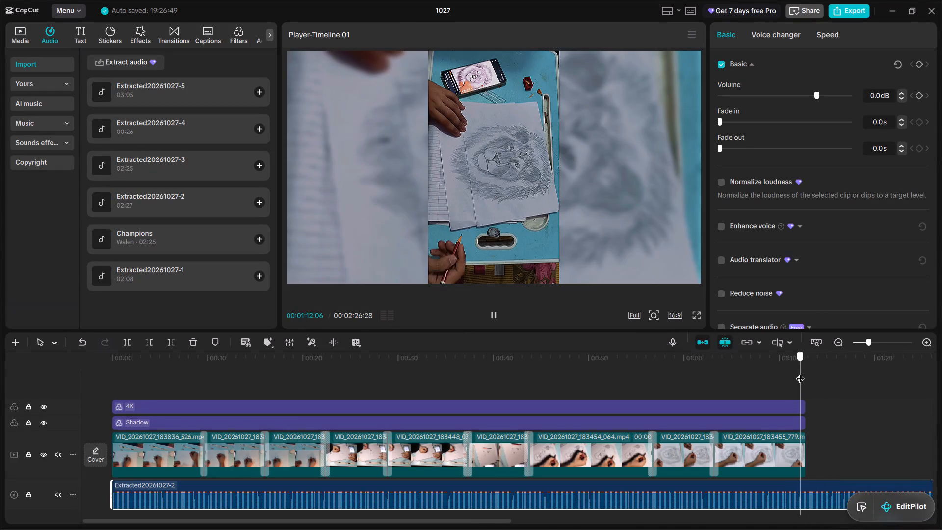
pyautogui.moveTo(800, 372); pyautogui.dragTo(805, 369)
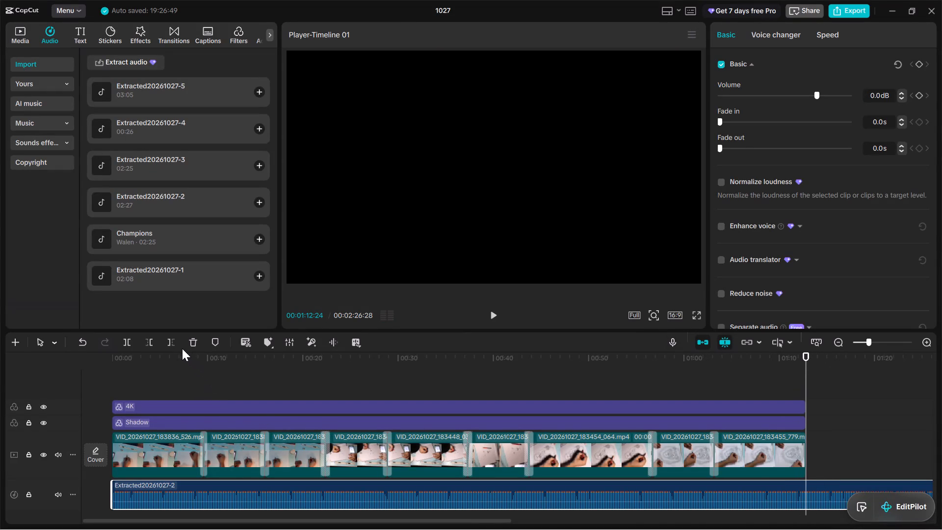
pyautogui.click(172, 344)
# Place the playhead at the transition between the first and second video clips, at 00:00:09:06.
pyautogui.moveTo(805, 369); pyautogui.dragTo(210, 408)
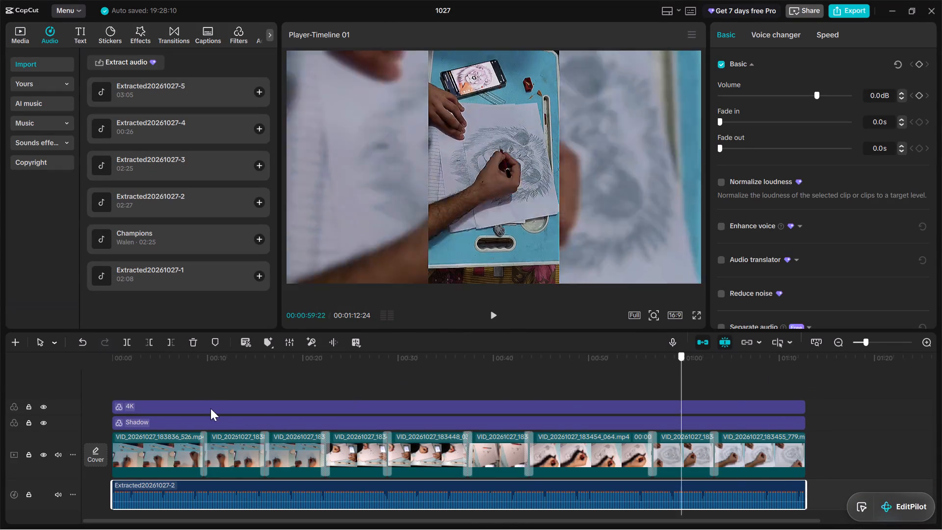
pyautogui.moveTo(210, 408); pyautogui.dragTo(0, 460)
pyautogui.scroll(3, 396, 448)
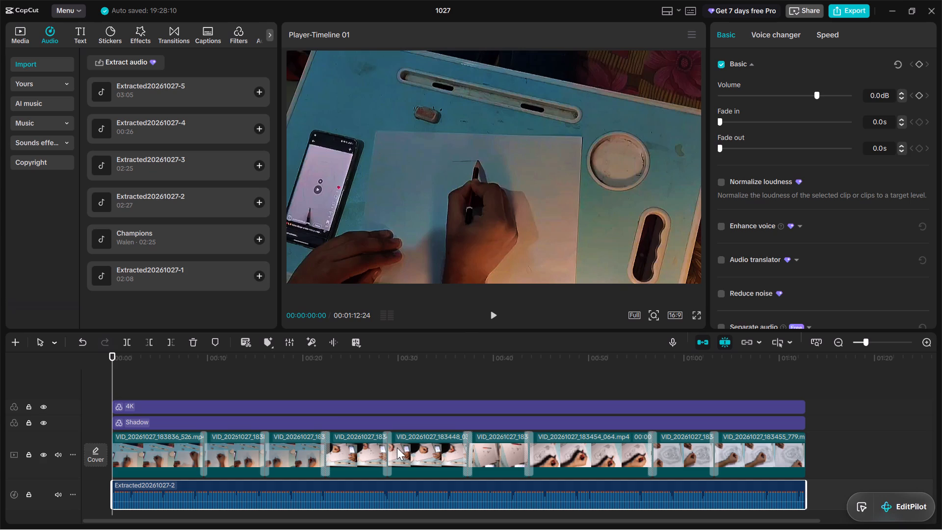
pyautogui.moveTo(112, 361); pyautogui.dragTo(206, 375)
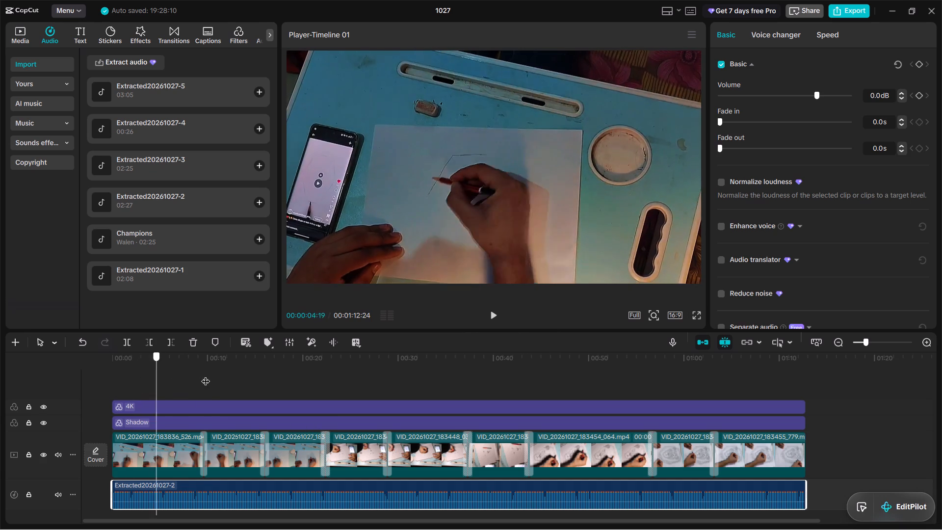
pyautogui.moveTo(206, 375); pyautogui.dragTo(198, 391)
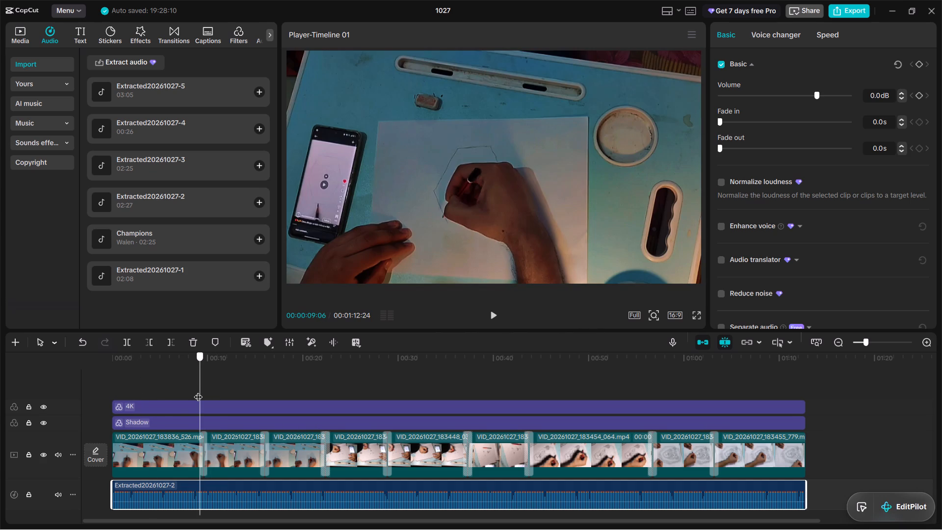
# Preview the favorite sounds from Sound to draw a picture through Lazy Sunday, DYSSO IN and Cinematic hit! Glass break! 03 to Dark Tech Vibe.
pyautogui.click(51, 34)
pyautogui.click(31, 82)
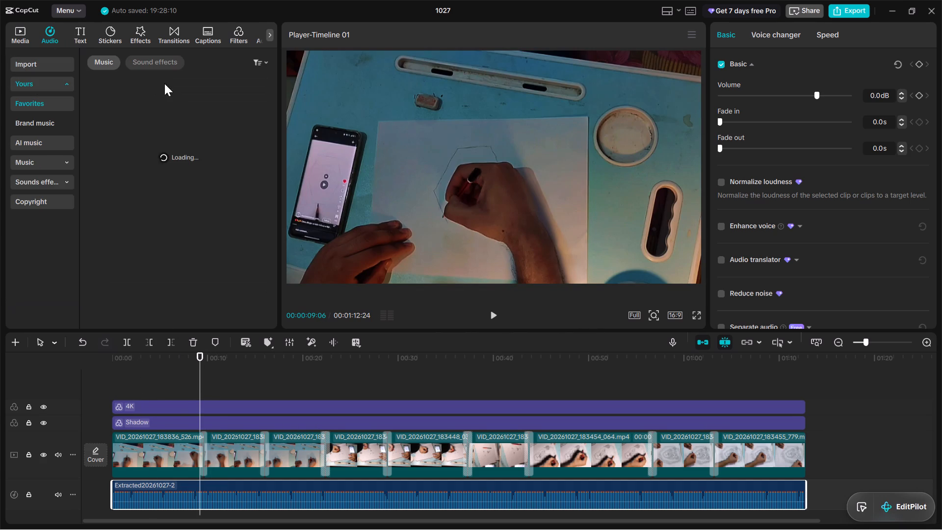
pyautogui.click(93, 89)
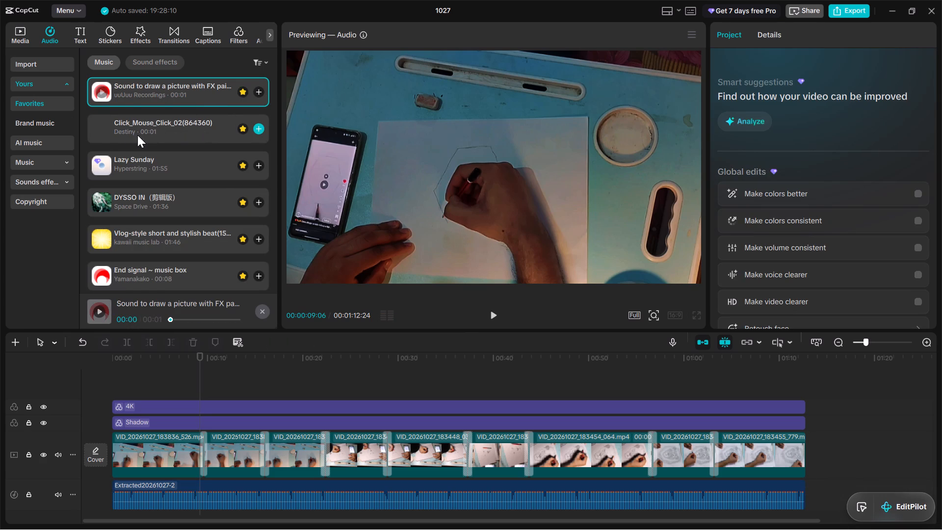
pyautogui.click(94, 133)
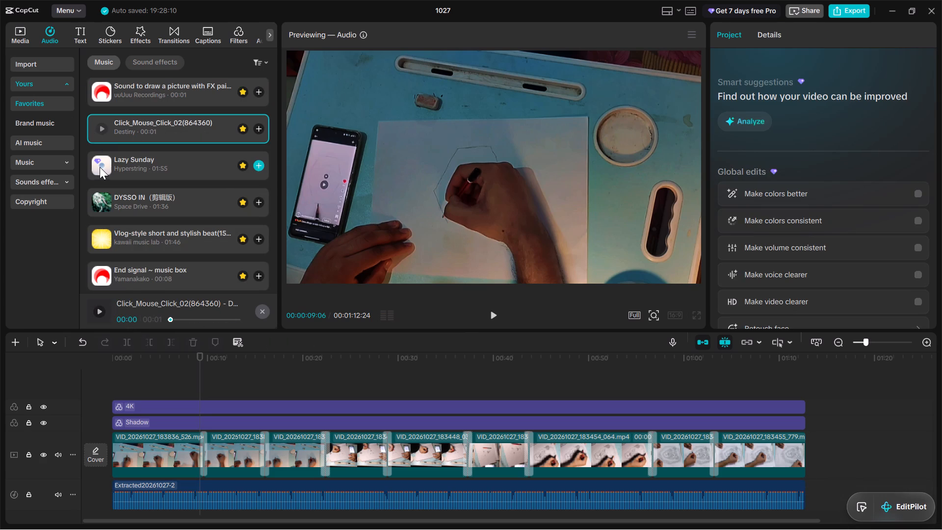
pyautogui.click(100, 167)
pyautogui.click(109, 205)
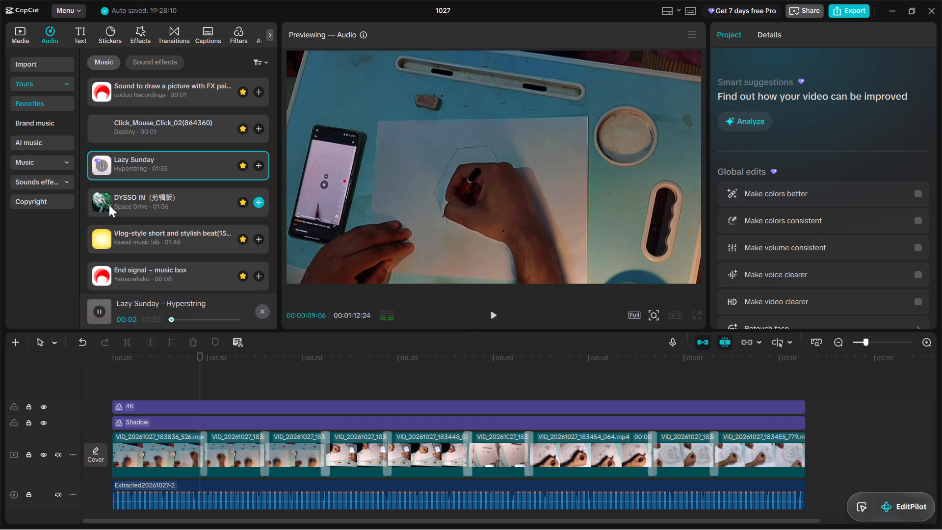
pyautogui.click(105, 242)
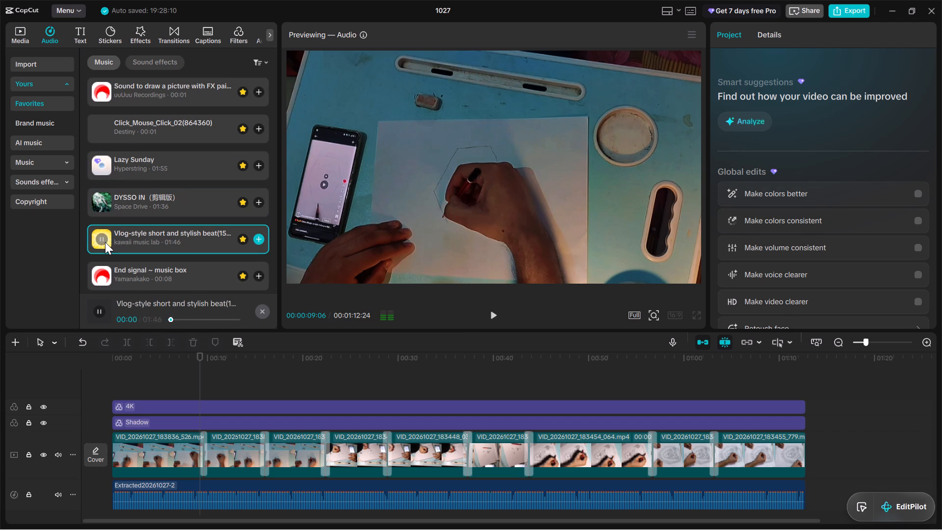
pyautogui.scroll(-1, 105, 242)
pyautogui.click(106, 214)
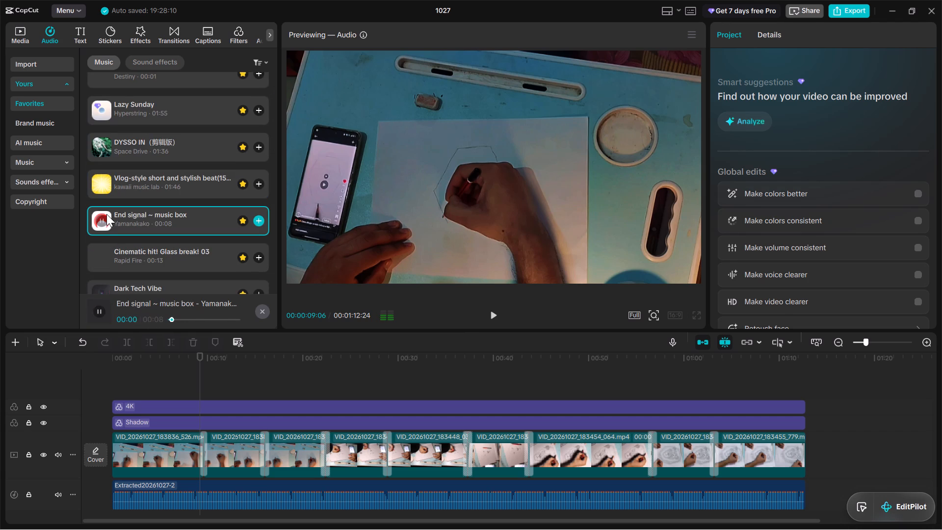
pyautogui.scroll(-1, 109, 242)
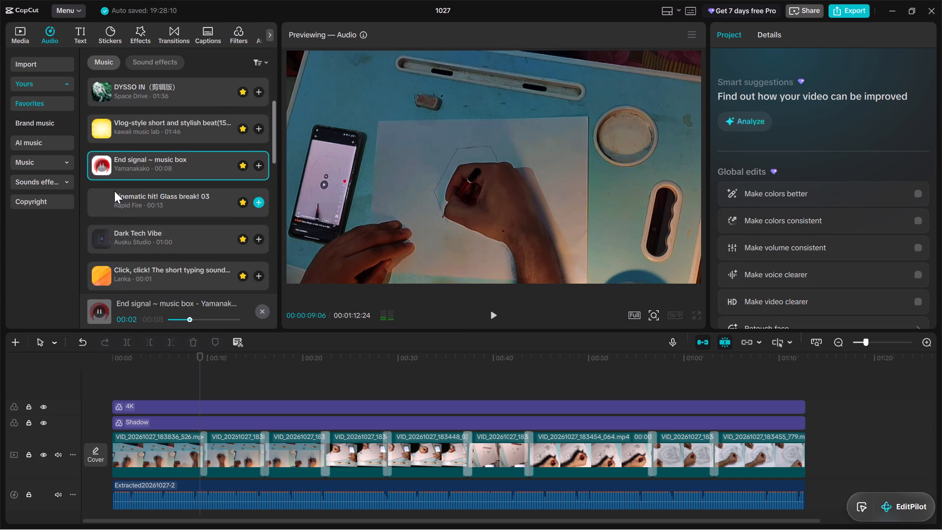
pyautogui.click(103, 199)
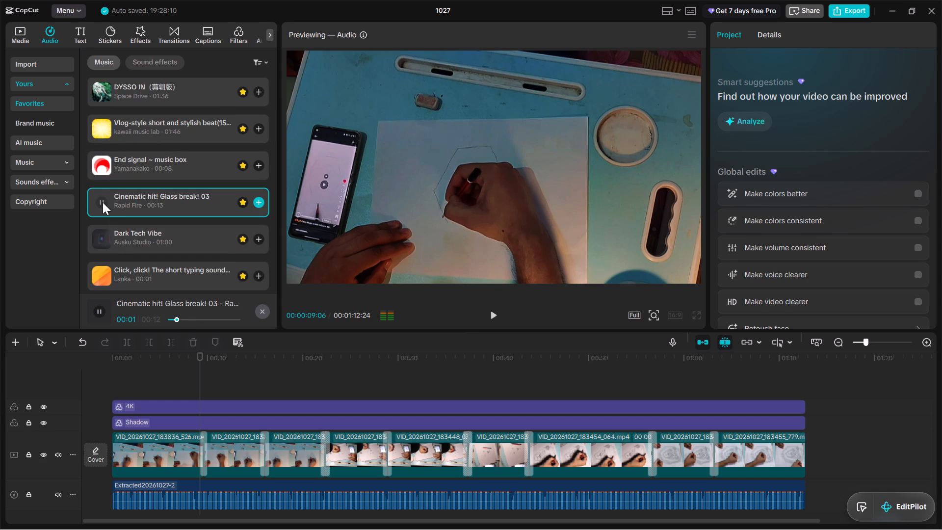
pyautogui.click(108, 237)
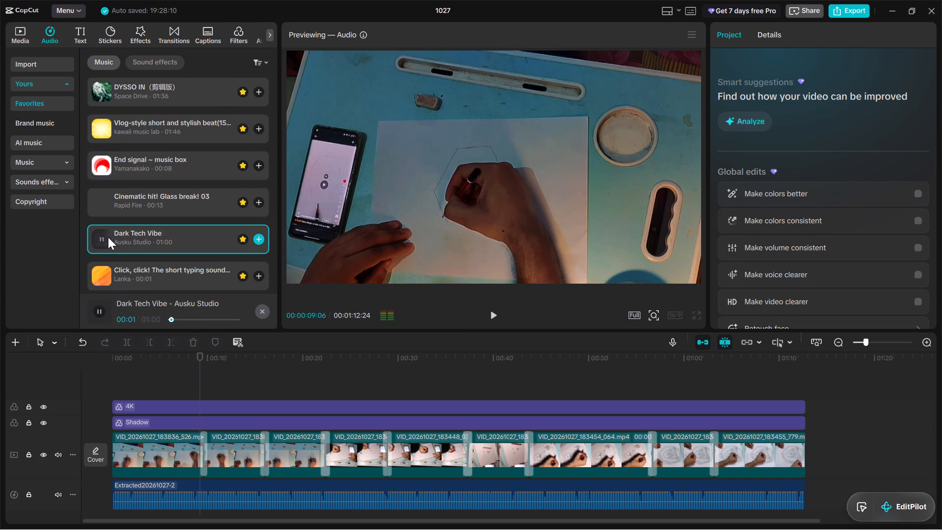
# Preview the further favorites from the short Click, click! typing sound through the cinematic, pop and pin sounds to Photogenetic Click.
pyautogui.scroll(-1, 111, 242)
pyautogui.click(110, 220)
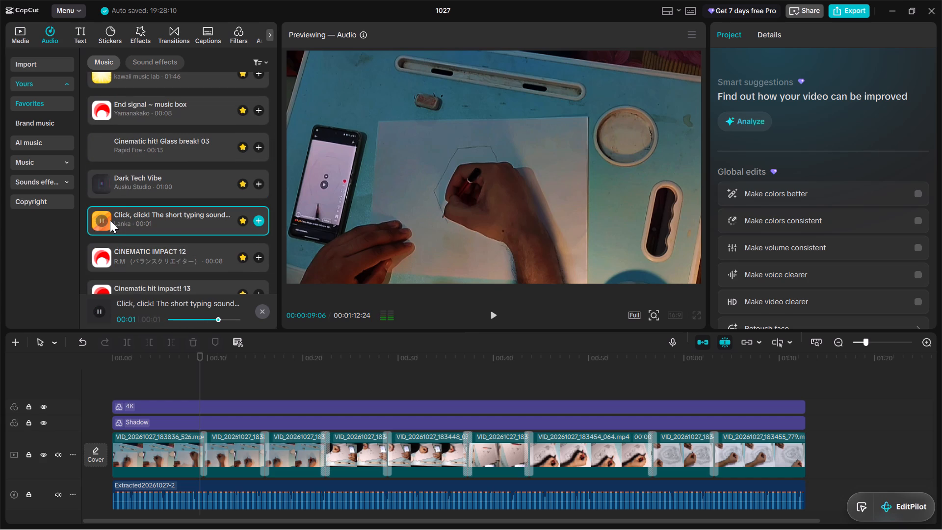
pyautogui.click(104, 250)
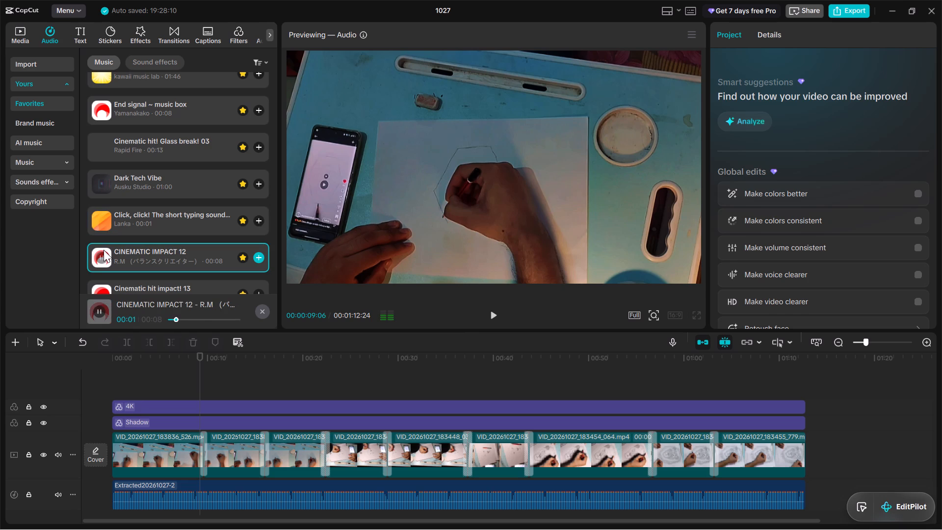
pyautogui.scroll(-1, 105, 252)
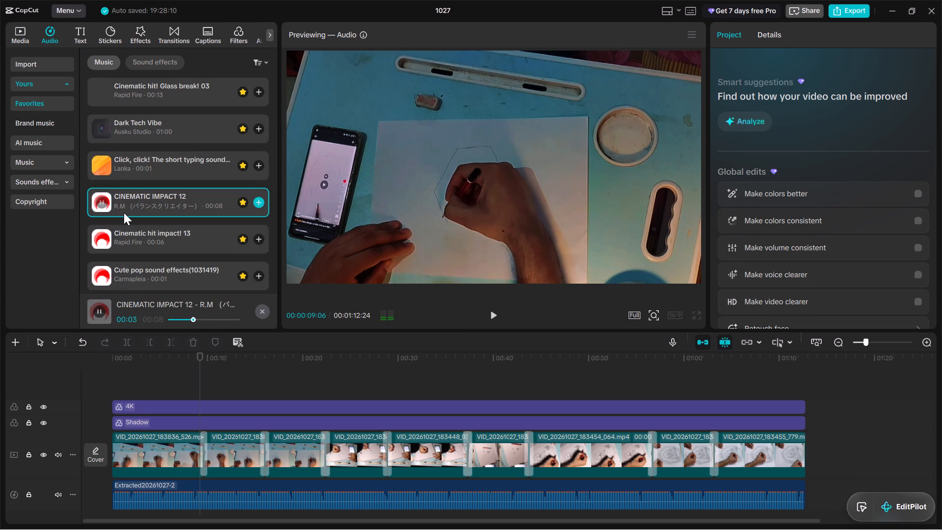
pyautogui.click(105, 236)
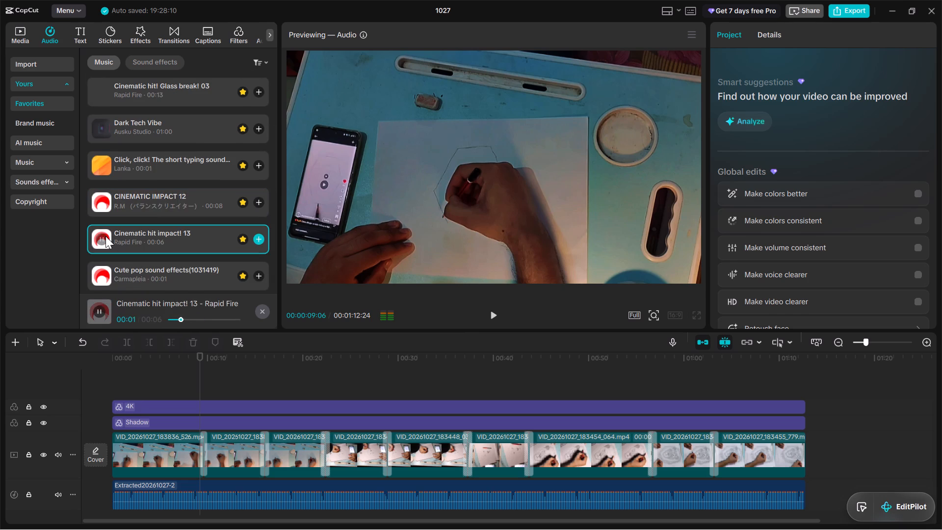
pyautogui.scroll(-1, 112, 237)
pyautogui.click(105, 220)
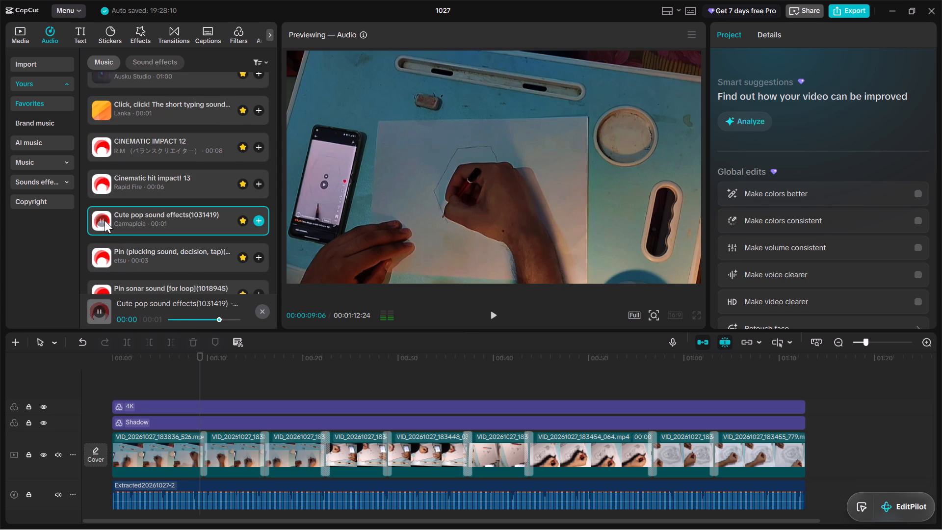
pyautogui.click(108, 251)
pyautogui.scroll(-2, 112, 251)
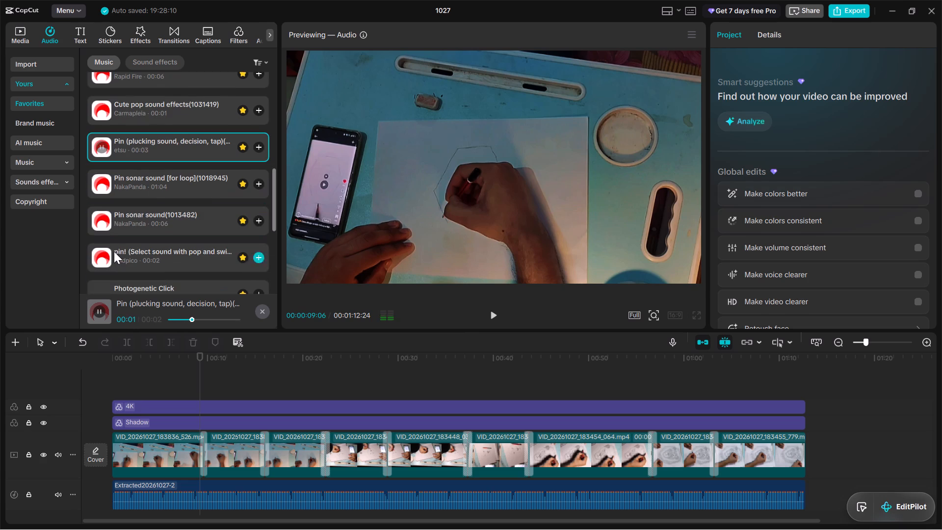
pyautogui.click(103, 196)
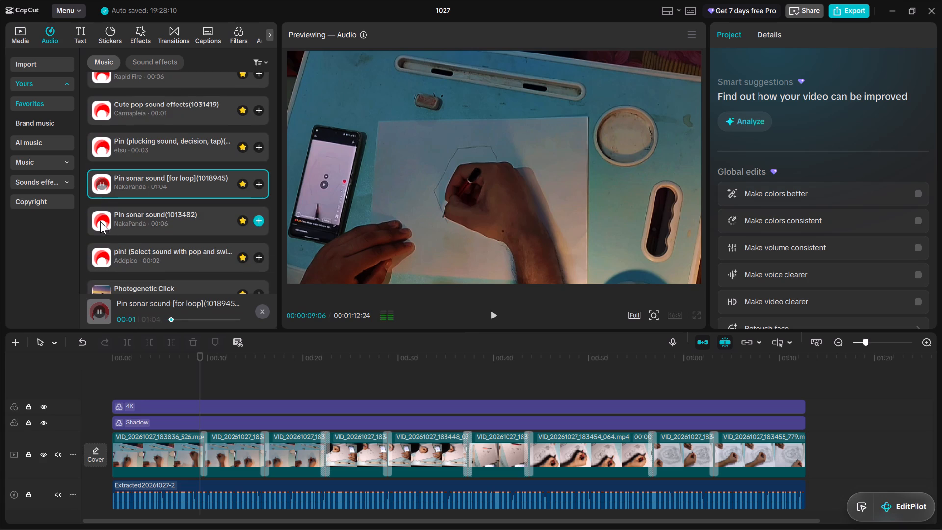
pyautogui.click(100, 227)
pyautogui.click(104, 258)
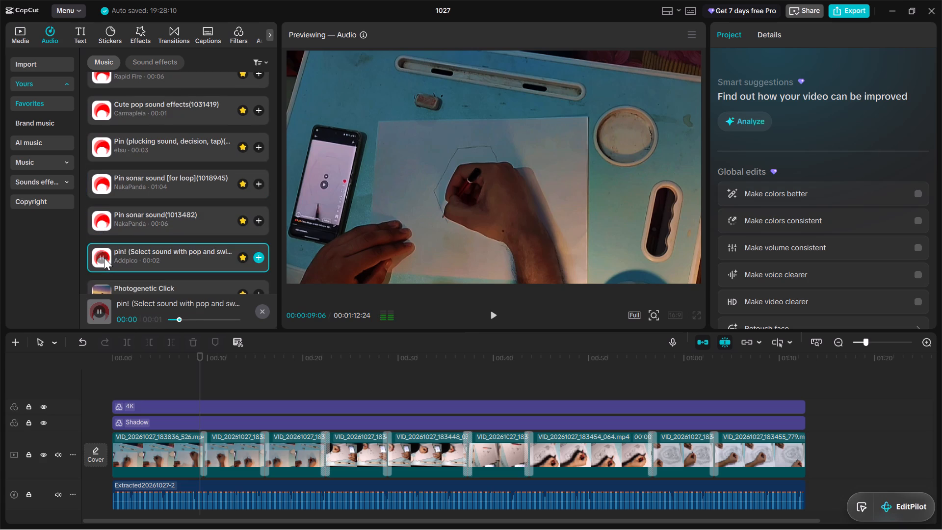
pyautogui.scroll(-1, 104, 259)
pyautogui.click(106, 241)
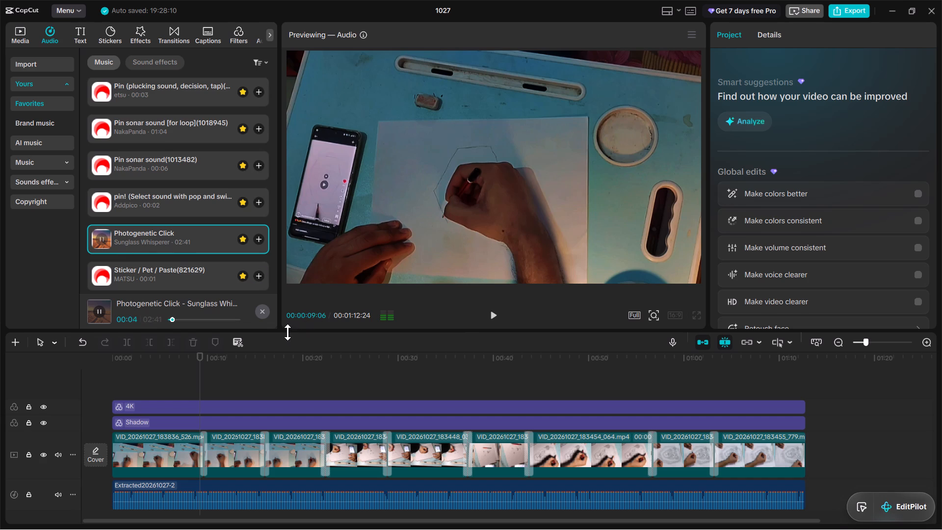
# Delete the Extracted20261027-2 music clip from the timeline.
pyautogui.click(222, 482)
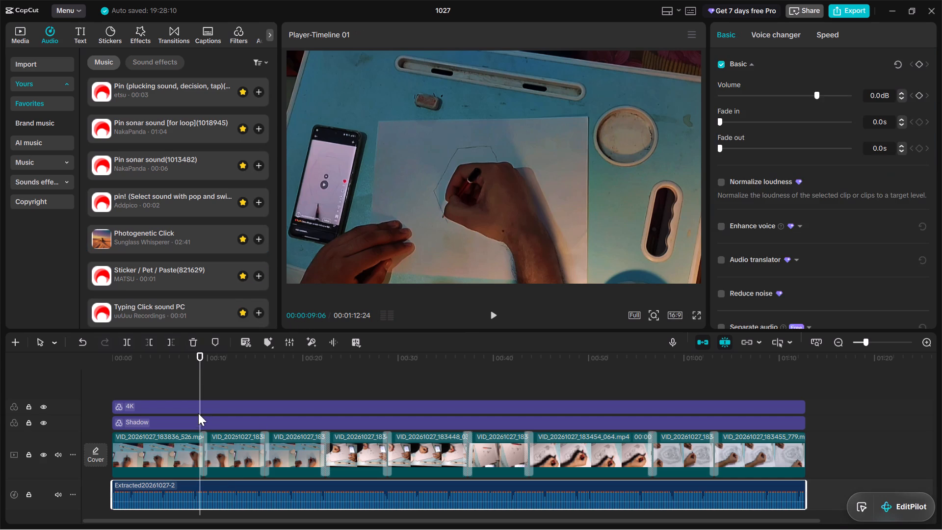
pyautogui.click(196, 344)
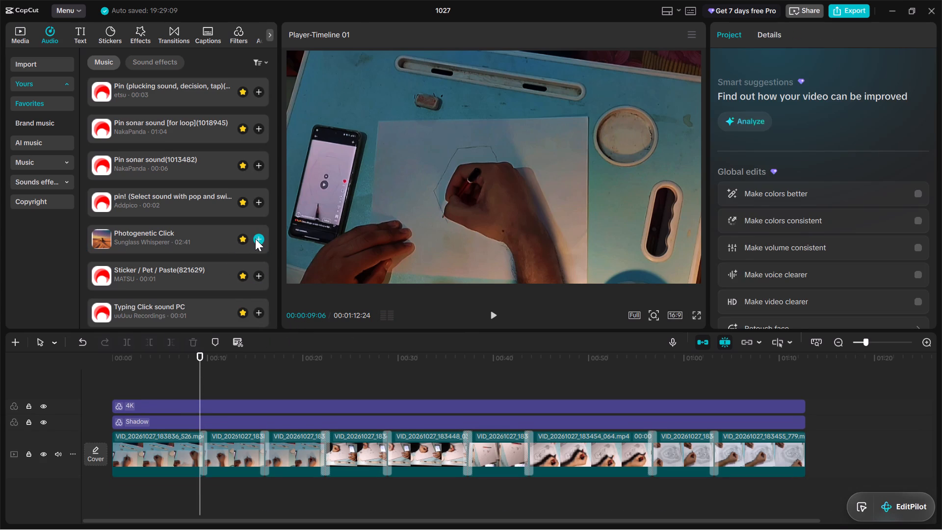
# Add Photogenetic Click from the favorites at the start of the timeline and play the video with it.
pyautogui.click(256, 238)
pyautogui.moveTo(215, 494); pyautogui.dragTo(133, 496)
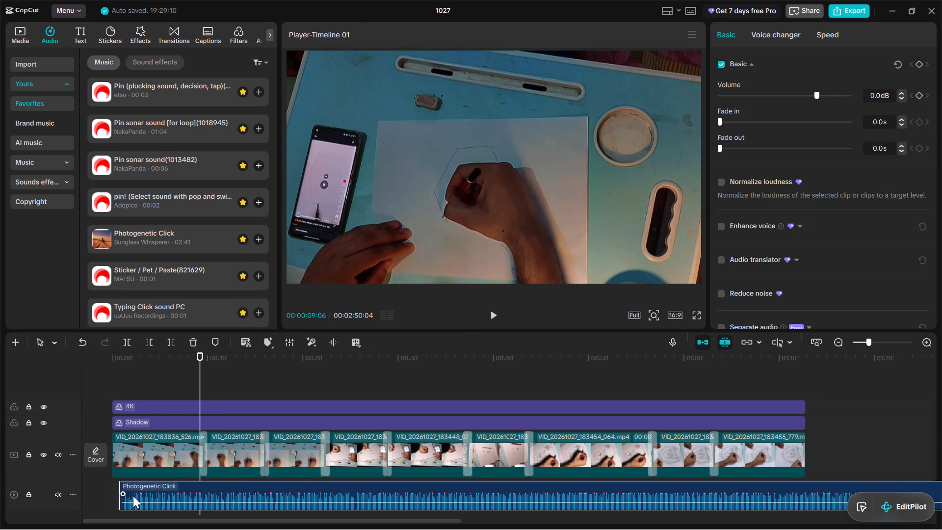
pyautogui.moveTo(133, 496); pyautogui.dragTo(131, 496)
pyautogui.moveTo(200, 357); pyautogui.dragTo(167, 371)
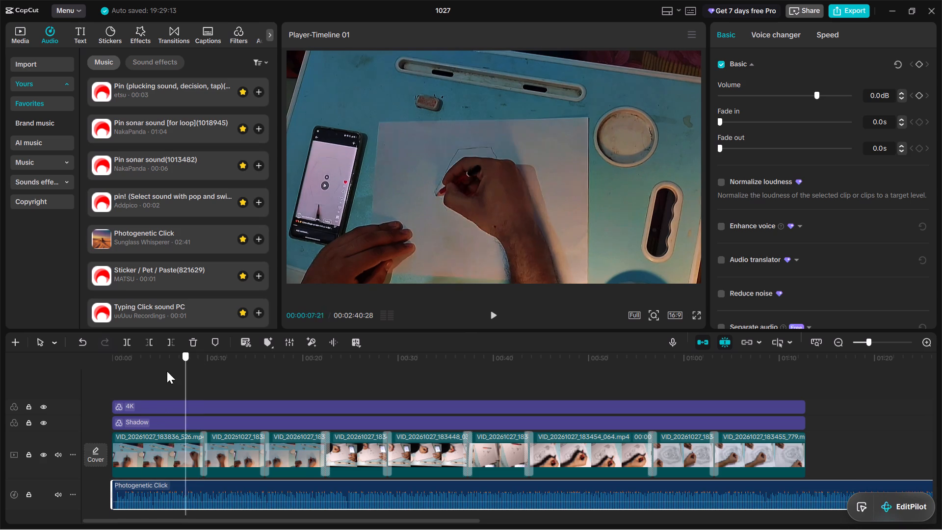
pyautogui.moveTo(167, 371); pyautogui.dragTo(105, 387)
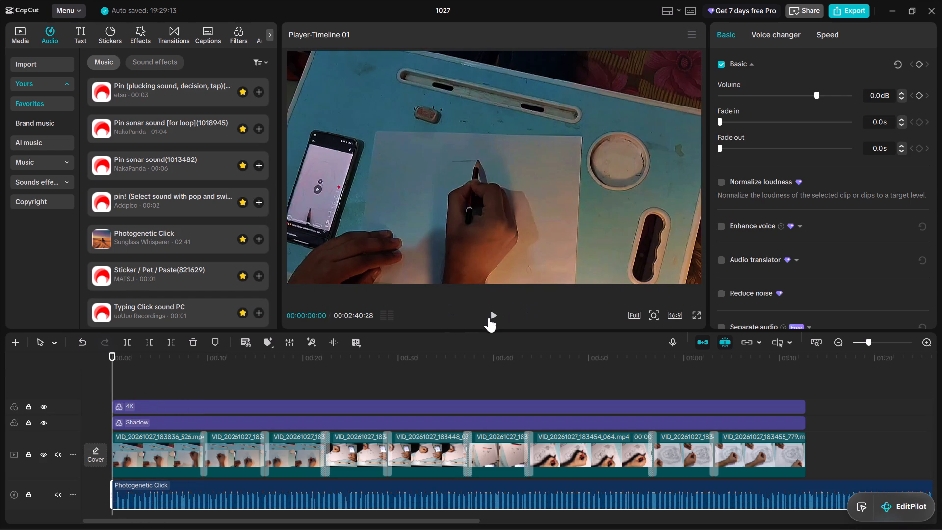
pyautogui.click(490, 316)
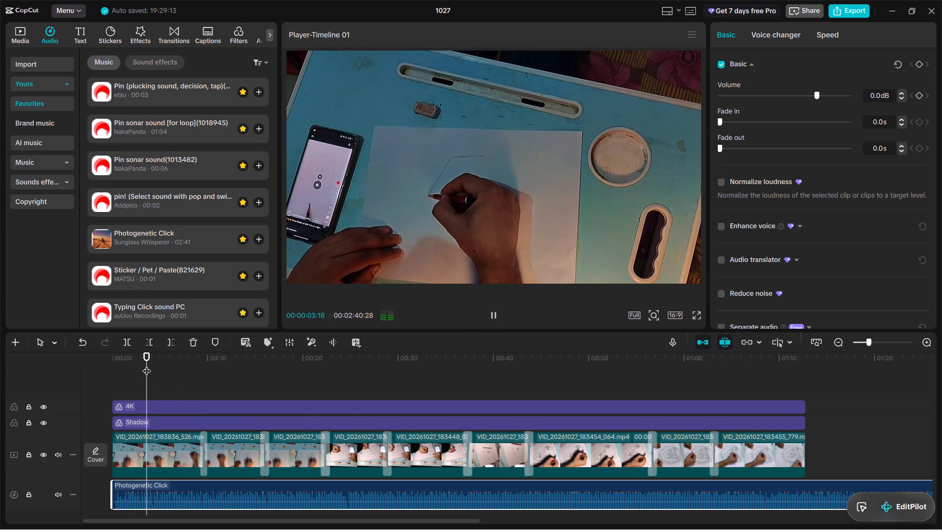
# Trim the end of the Photogenetic Click music clip to the end of the video at 00:01:12:24.
pyautogui.moveTo(147, 364); pyautogui.dragTo(800, 360)
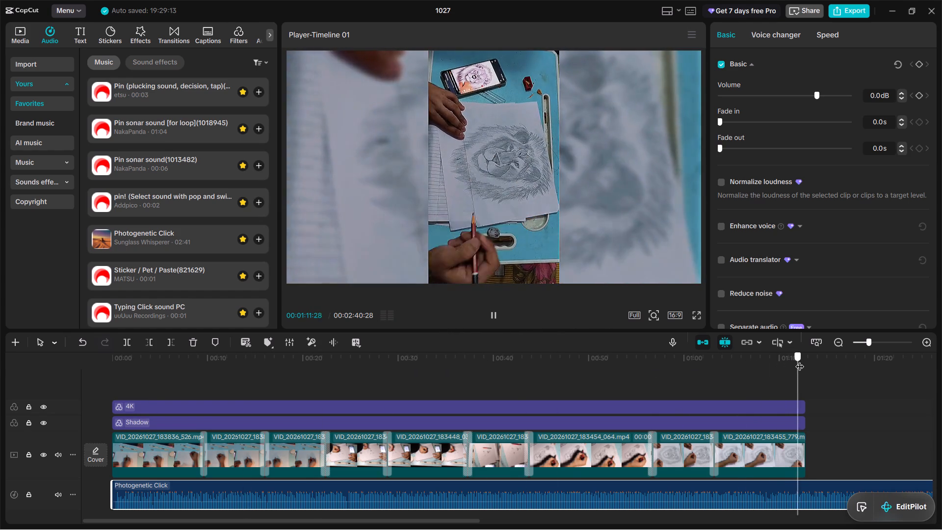
pyautogui.moveTo(800, 360); pyautogui.dragTo(804, 360)
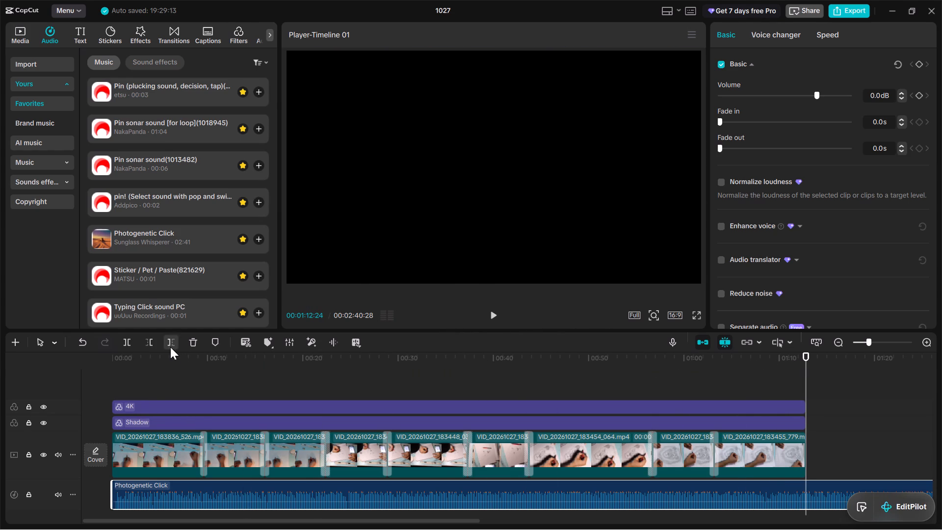
pyautogui.click(170, 347)
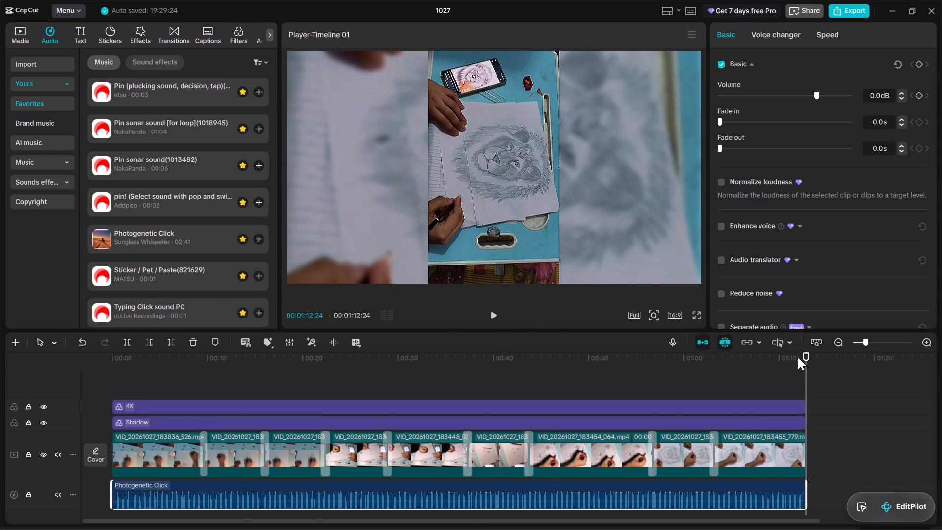
# Place the playhead at the first video transition, at 00:00:09:06.
pyautogui.moveTo(803, 356); pyautogui.dragTo(197, 446)
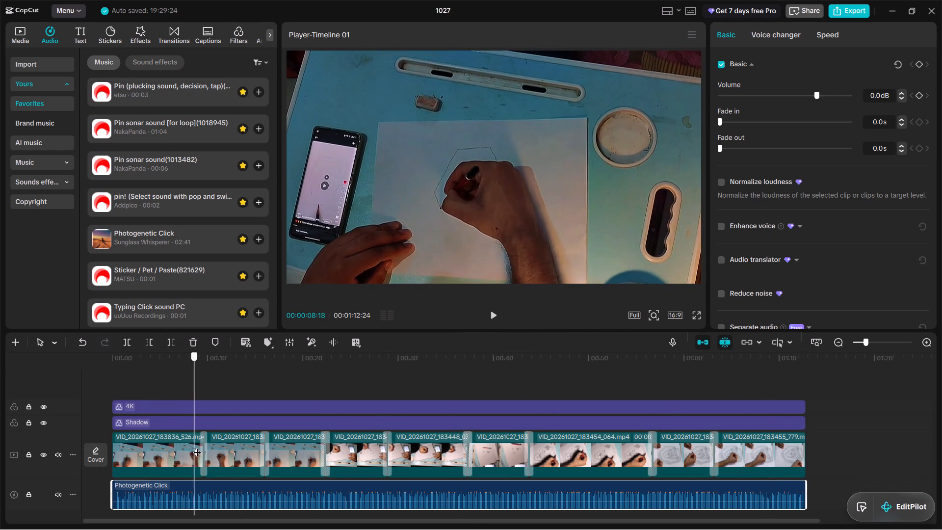
pyautogui.moveTo(197, 446); pyautogui.dragTo(200, 445)
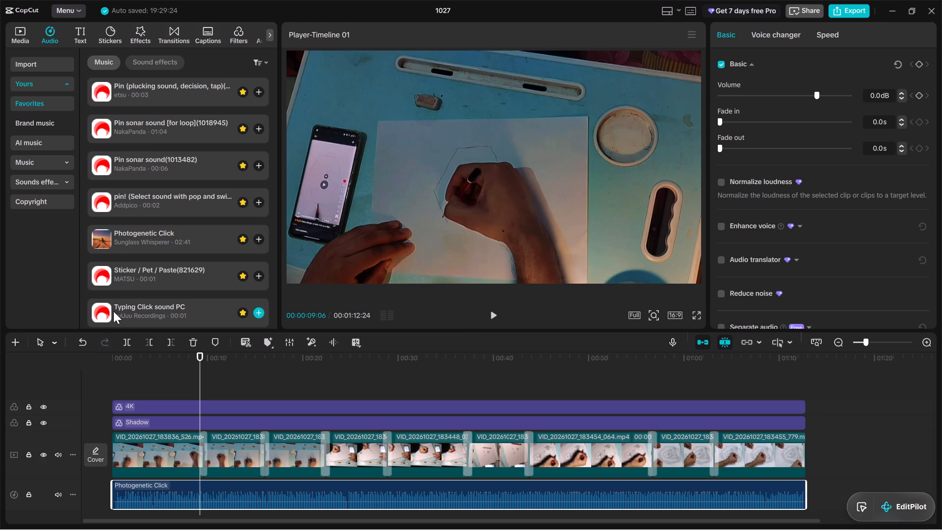
# Preview the remaining favorite sounds from Typing Click sound PC through the click, glitter and pop sounds to swish_whoosh (large)(794558).
pyautogui.click(102, 309)
pyautogui.scroll(-1, 136, 259)
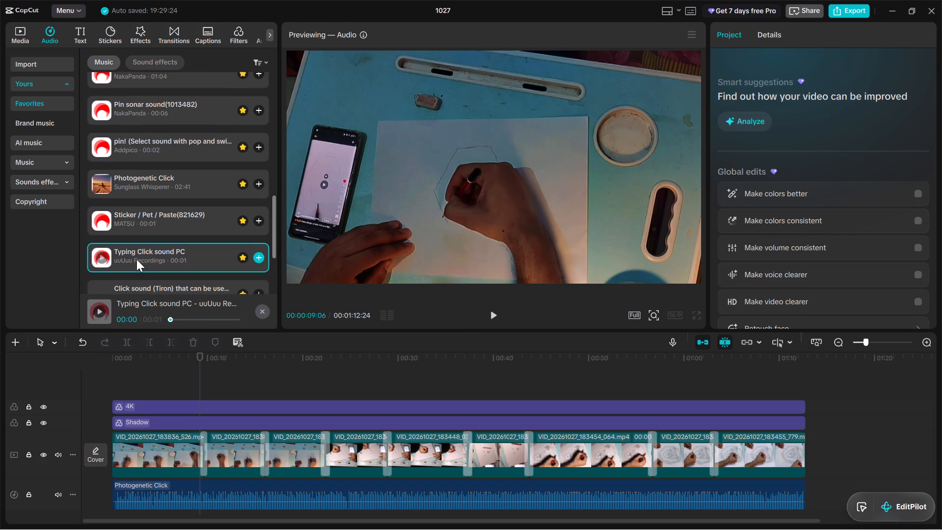
pyautogui.scroll(-1, 127, 289)
pyautogui.click(105, 239)
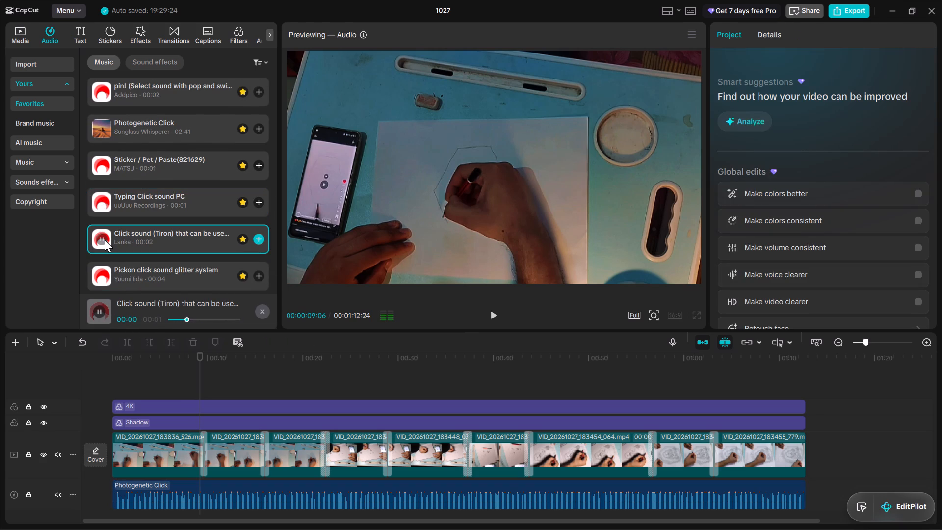
pyautogui.scroll(-1, 116, 263)
pyautogui.click(110, 220)
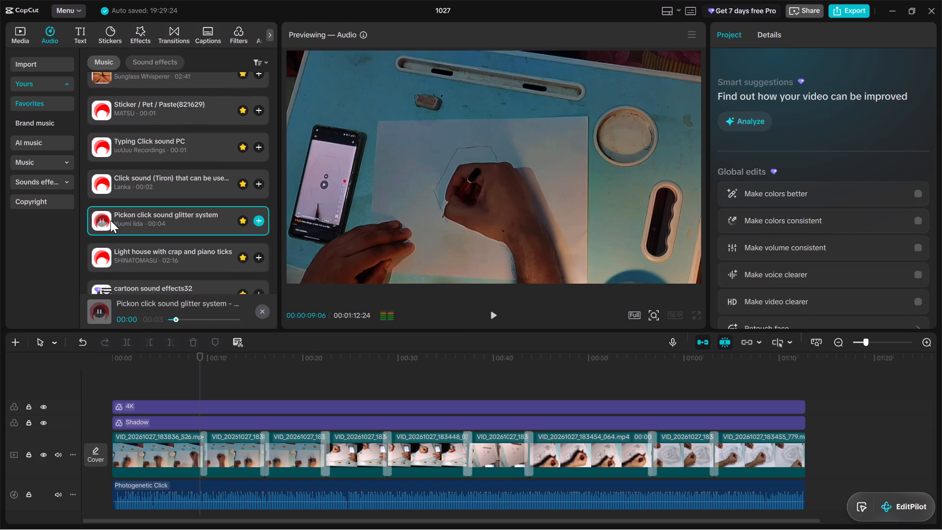
pyautogui.click(102, 259)
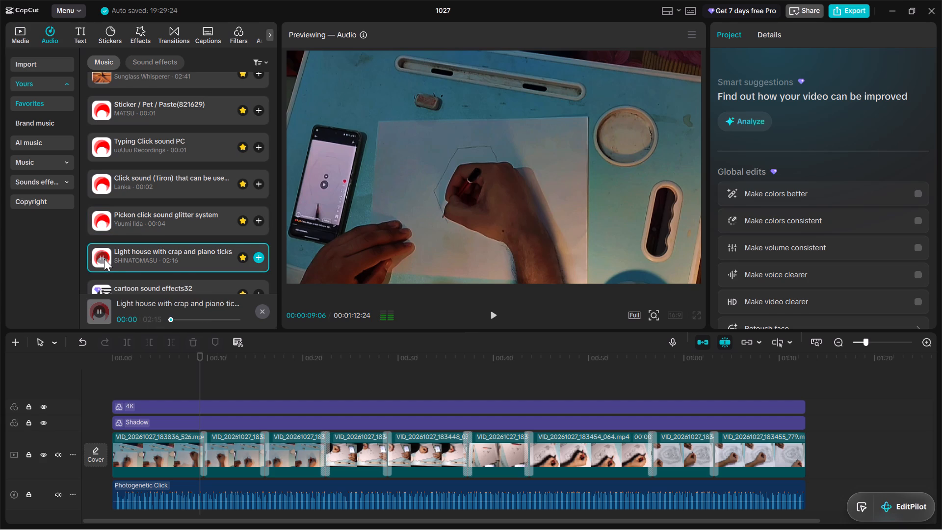
pyautogui.scroll(-2, 111, 258)
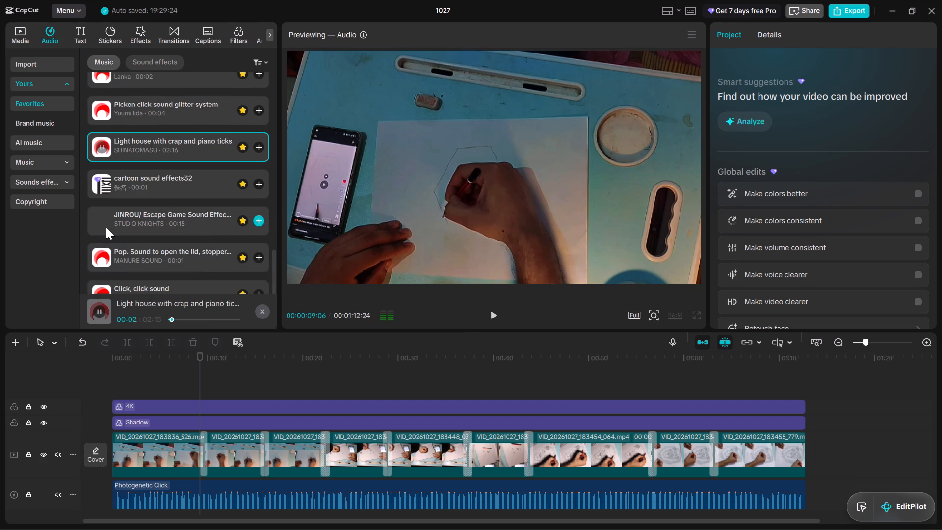
pyautogui.click(106, 227)
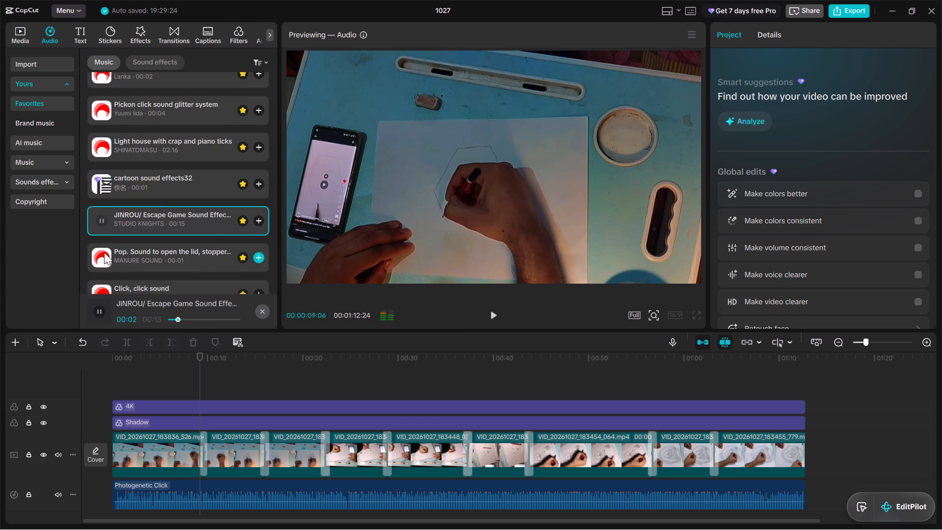
pyautogui.click(104, 252)
pyautogui.scroll(-1, 107, 250)
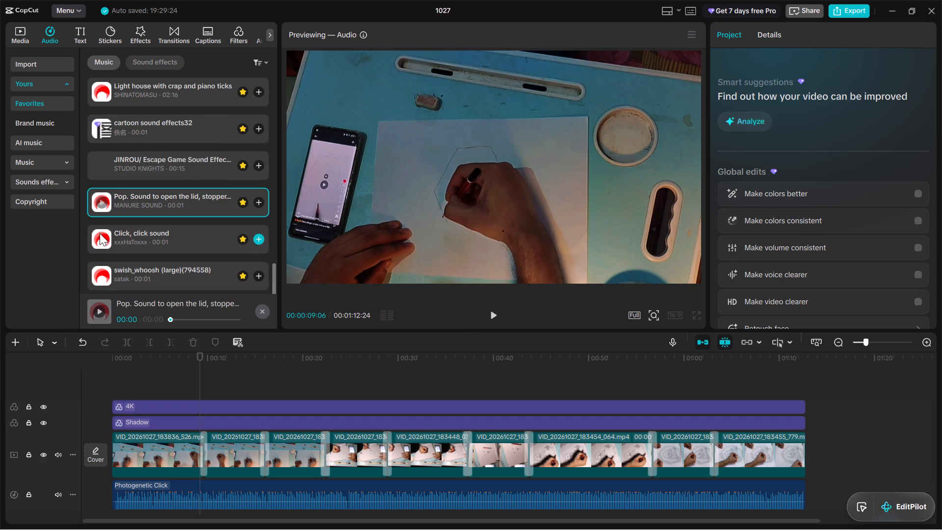
pyautogui.click(98, 235)
pyautogui.scroll(-1, 101, 247)
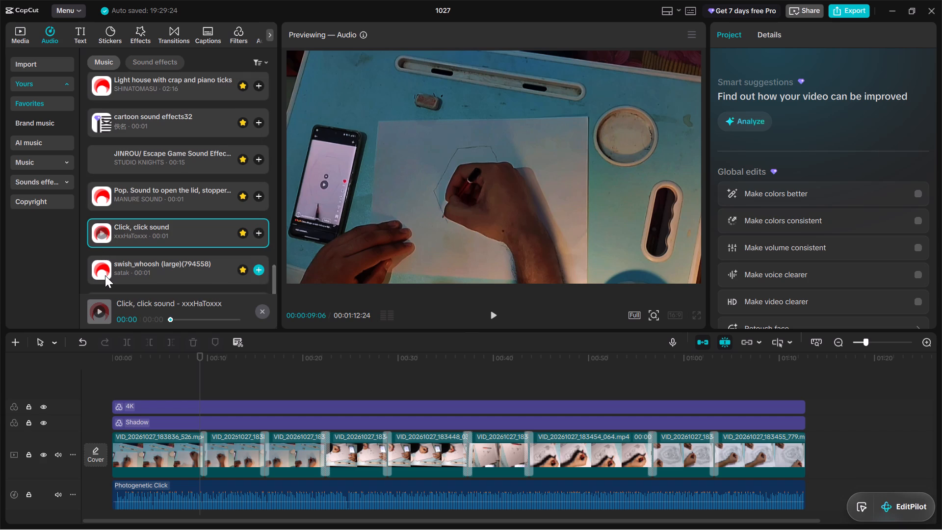
pyautogui.click(105, 275)
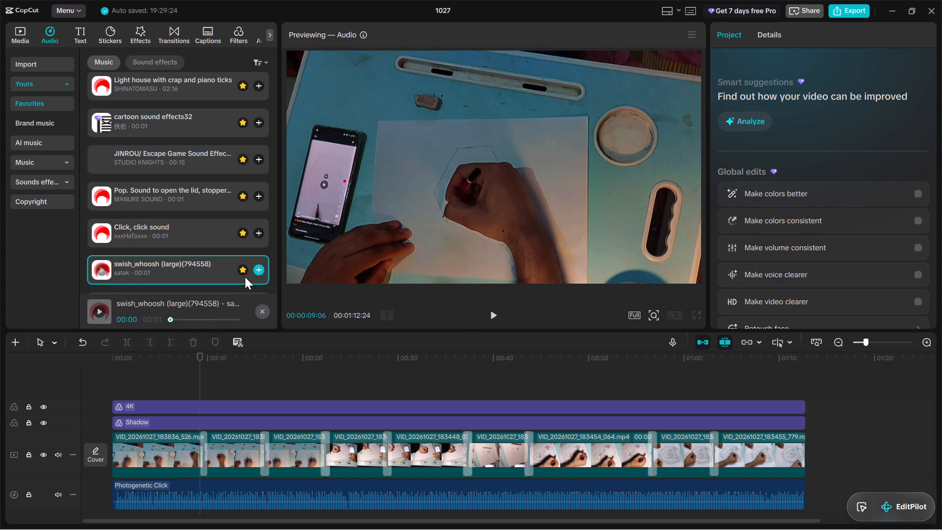
# Add swish_whoosh (large)(794558) from the favorites at the first video transition, 00:00:09:06.
pyautogui.click(256, 272)
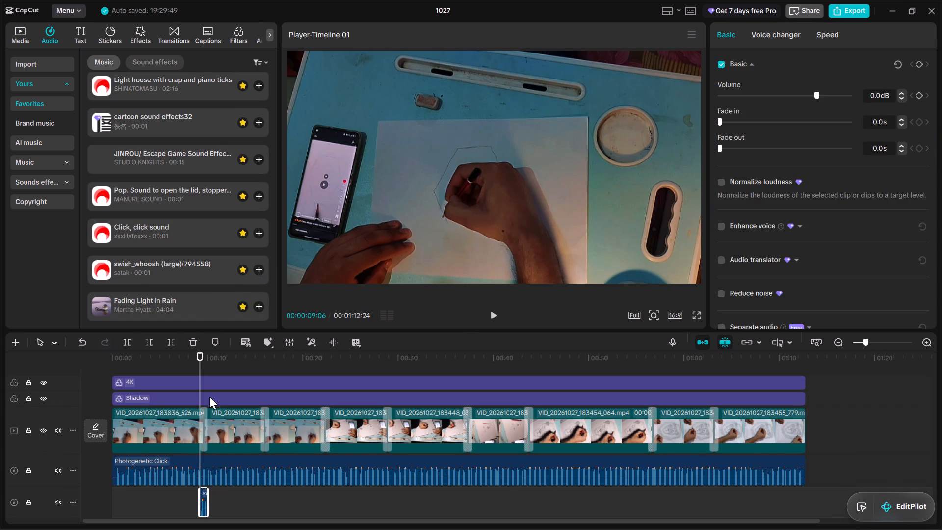
# Copy the whoosh clip and paste it at the second and third video transitions, at 00:00:15:15 and 00:00:21:26.
pyautogui.moveTo(200, 359); pyautogui.dragTo(209, 387)
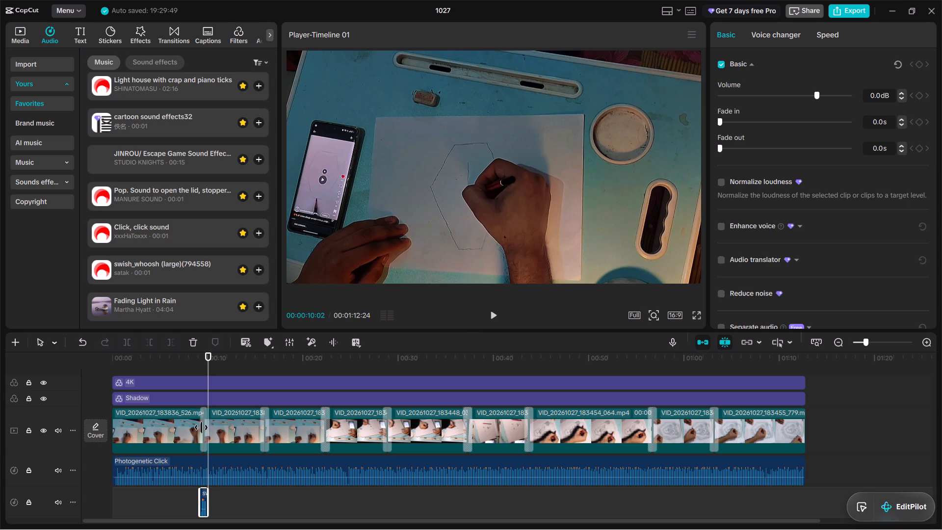
pyautogui.rightClick(203, 492)
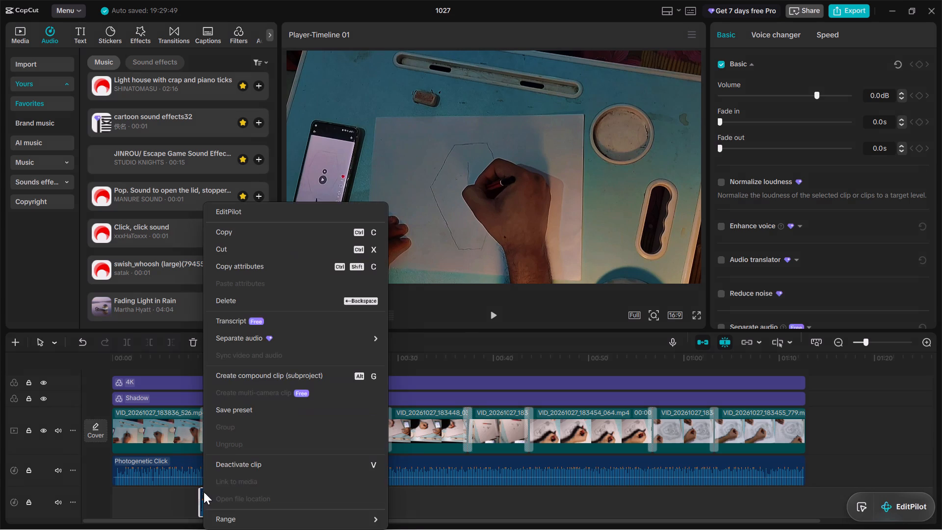
pyautogui.click(234, 237)
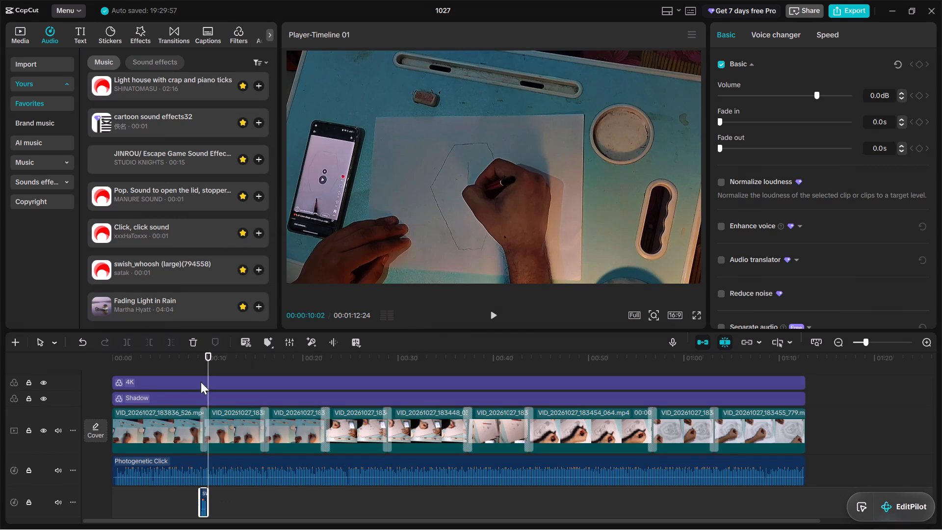
pyautogui.moveTo(210, 359); pyautogui.dragTo(258, 370)
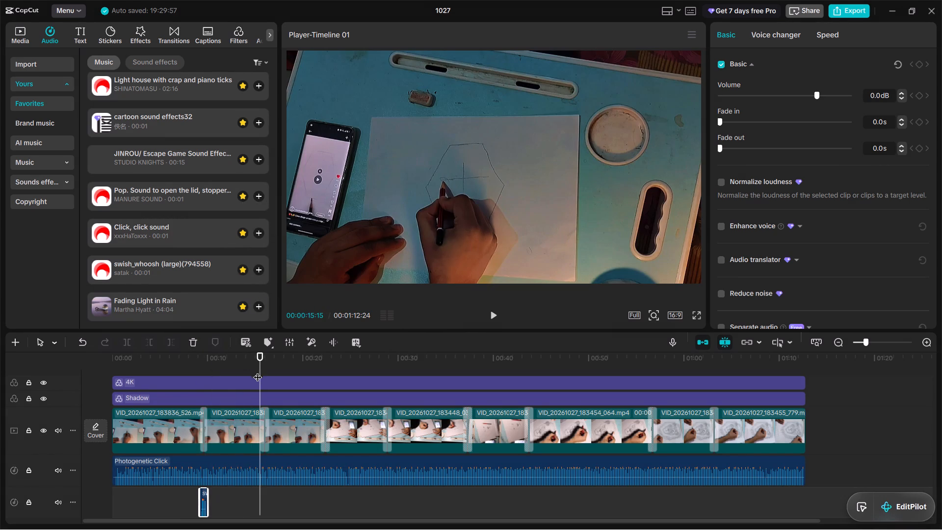
pyautogui.rightClick(265, 492)
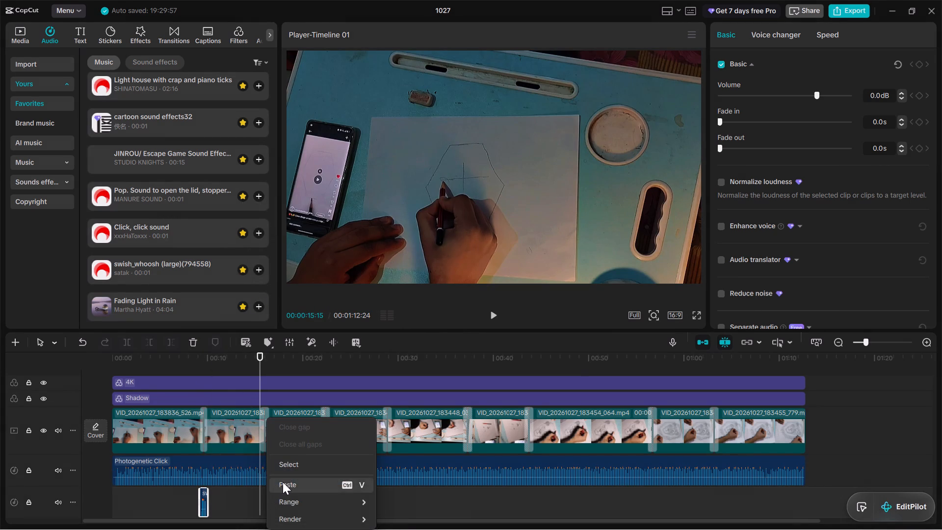
pyautogui.click(283, 482)
pyautogui.moveTo(260, 357); pyautogui.dragTo(297, 370)
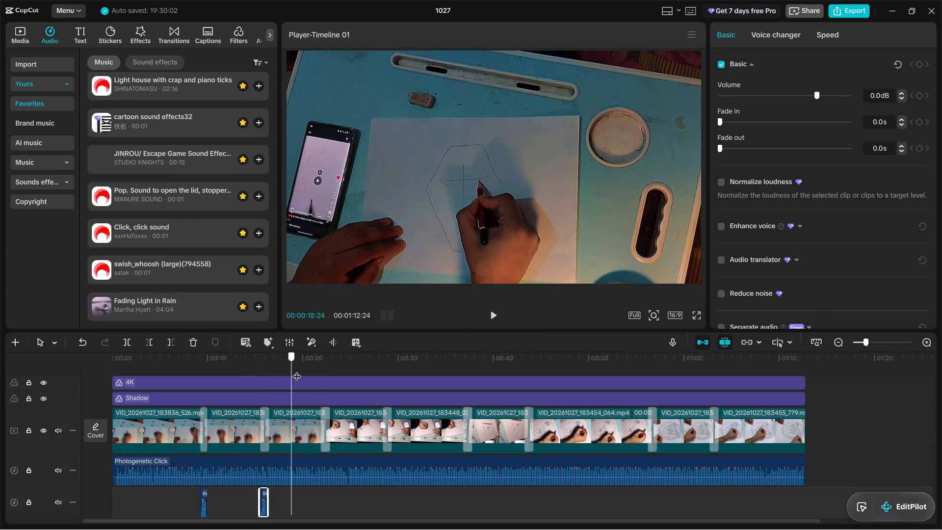
pyautogui.moveTo(297, 370); pyautogui.dragTo(320, 375)
pyautogui.rightClick(325, 491)
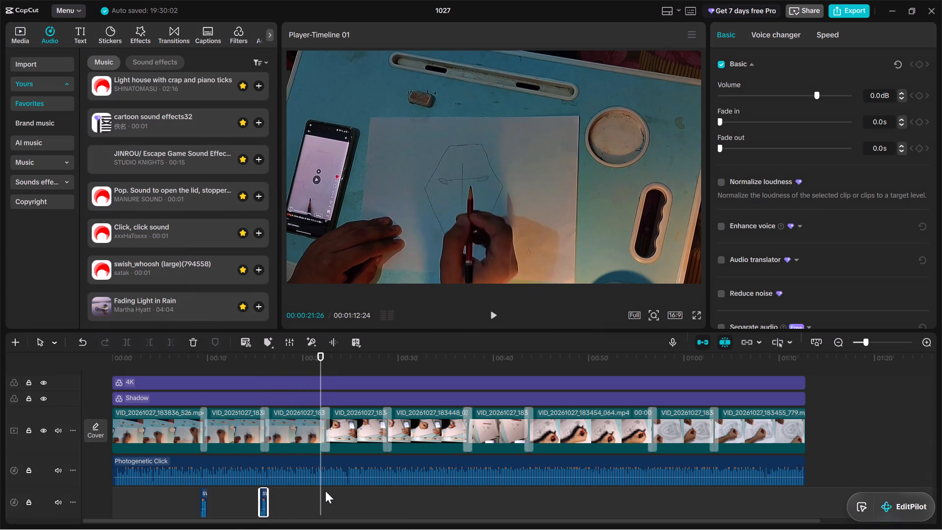
pyautogui.click(343, 480)
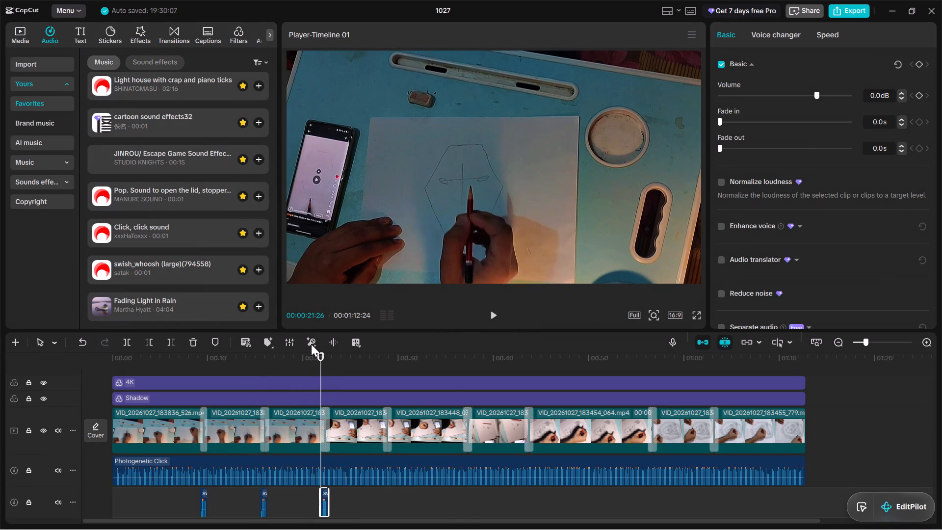
# Paste the whoosh clip at the fourth and fifth video transitions, at 00:00:28:11 and 00:00:36:24.
pyautogui.moveTo(323, 356); pyautogui.dragTo(381, 368)
pyautogui.rightClick(387, 496)
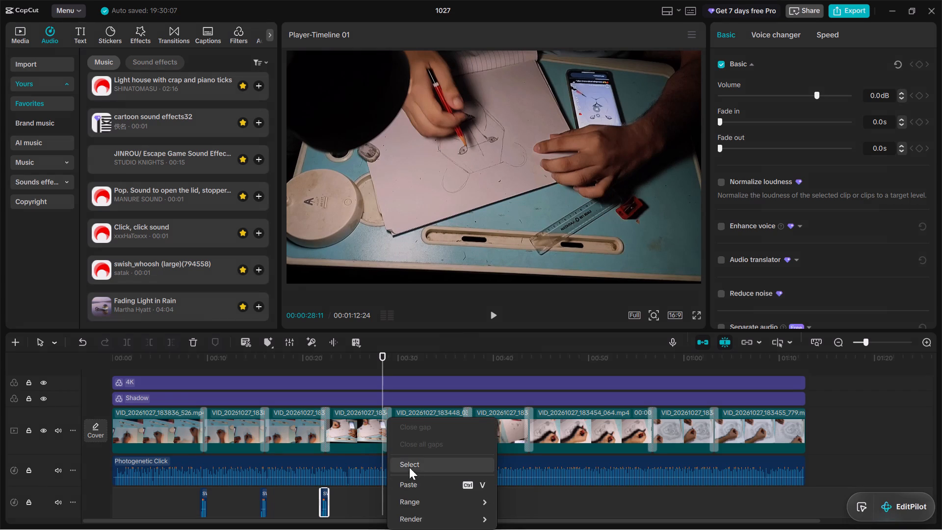
pyautogui.click(409, 482)
pyautogui.moveTo(382, 361); pyautogui.dragTo(412, 365)
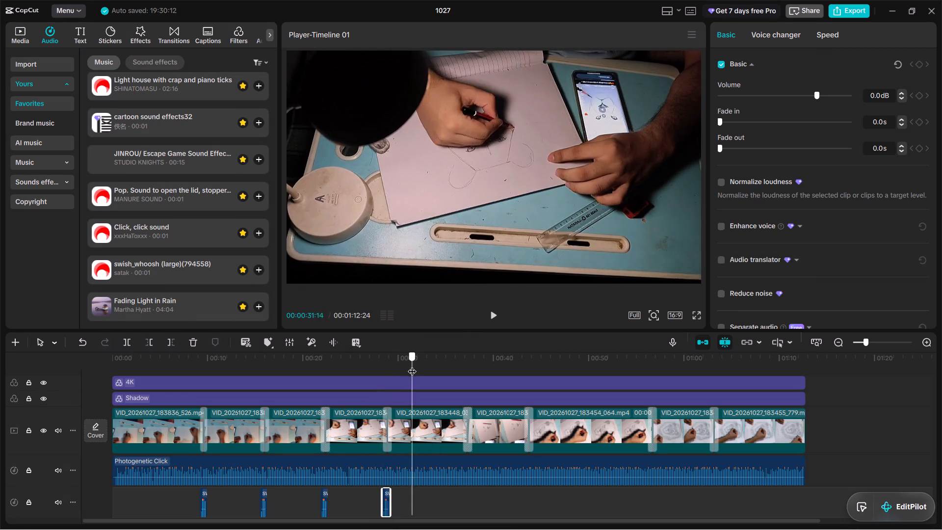
pyautogui.moveTo(412, 365); pyautogui.dragTo(462, 376)
pyautogui.rightClick(467, 494)
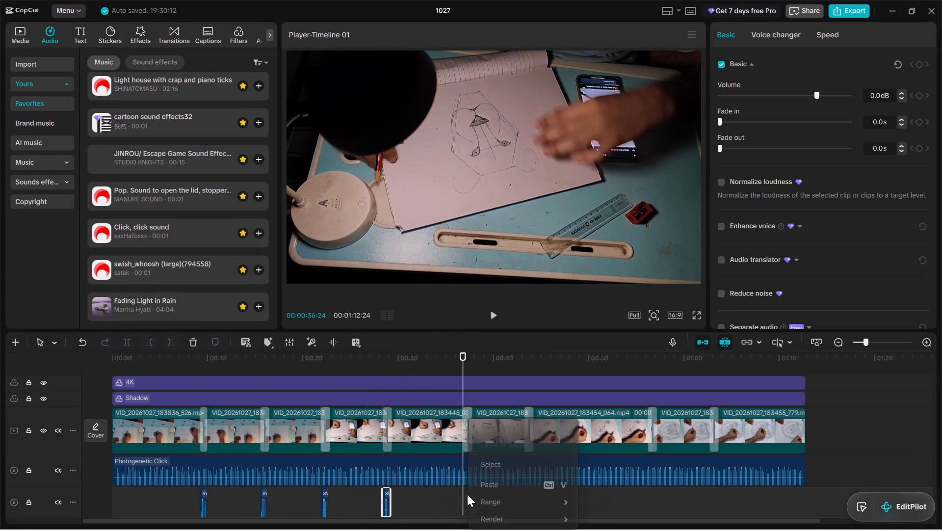
pyautogui.click(485, 488)
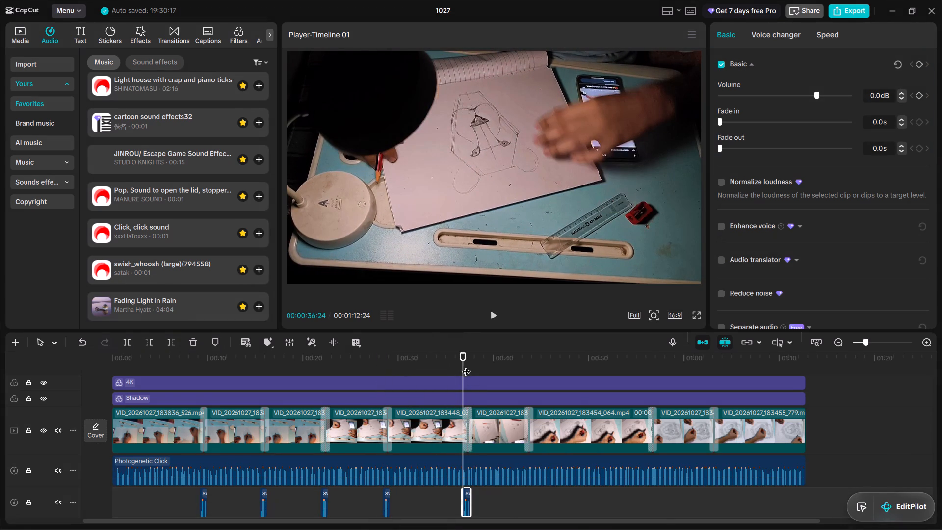
# Paste the whoosh clip at the last three video transitions, at 00:00:43:07, 00:00:56:06 and 00:01:02:20.
pyautogui.moveTo(464, 359); pyautogui.dragTo(520, 368)
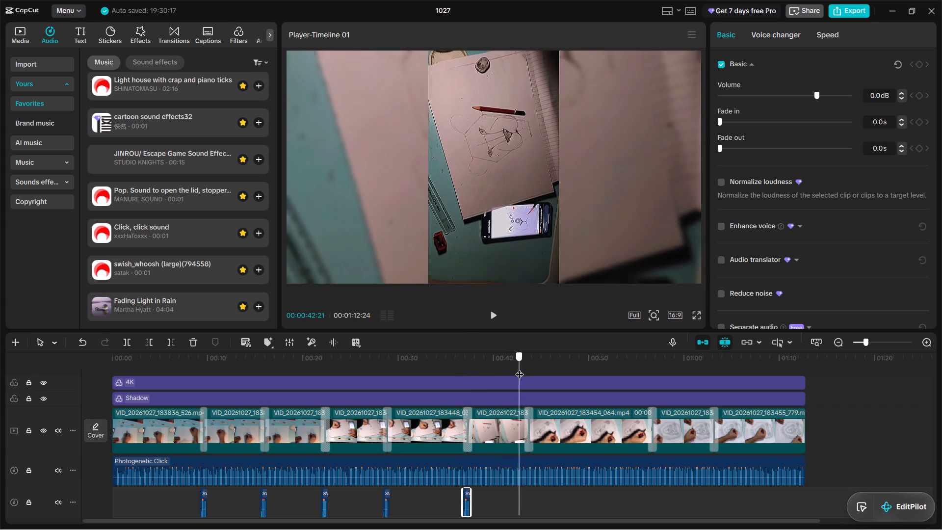
pyautogui.moveTo(520, 368); pyautogui.dragTo(522, 369)
pyautogui.rightClick(534, 506)
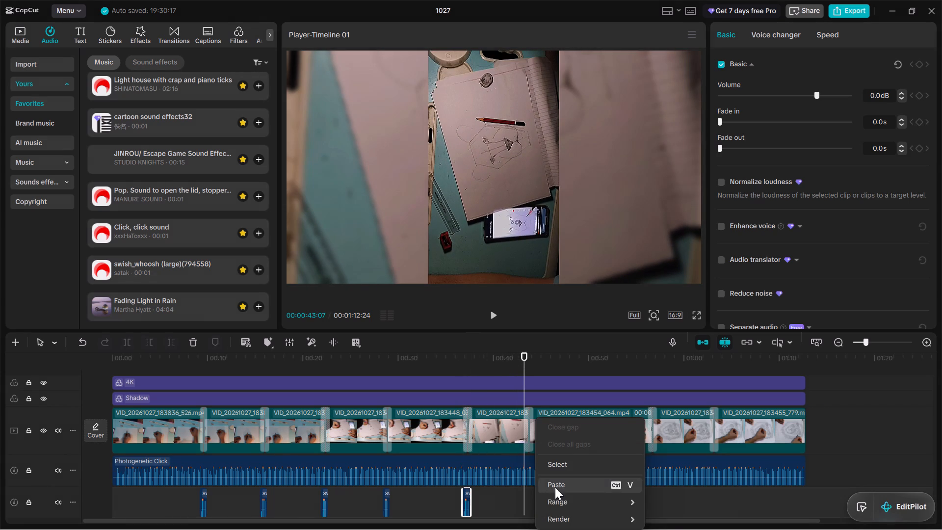
pyautogui.click(555, 487)
pyautogui.moveTo(523, 356); pyautogui.dragTo(646, 384)
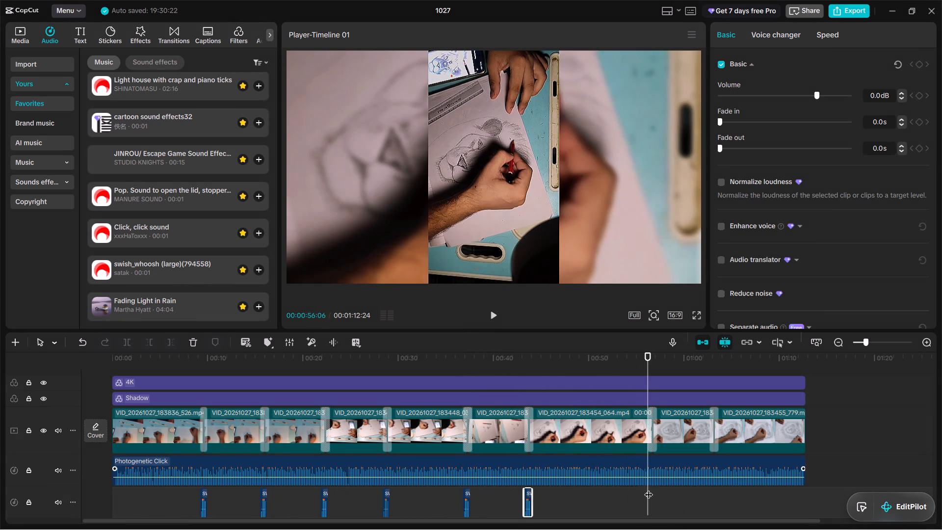
pyautogui.rightClick(659, 493)
pyautogui.click(679, 483)
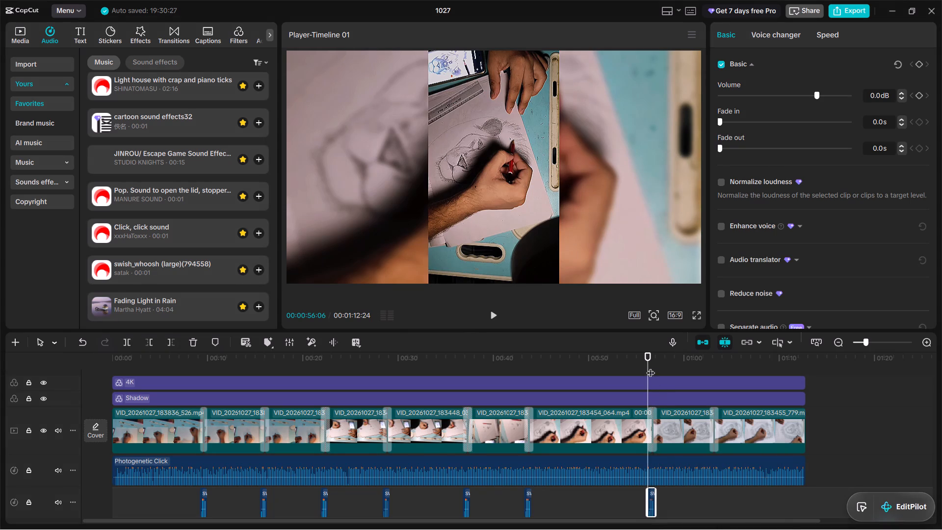
pyautogui.moveTo(646, 360); pyautogui.dragTo(707, 381)
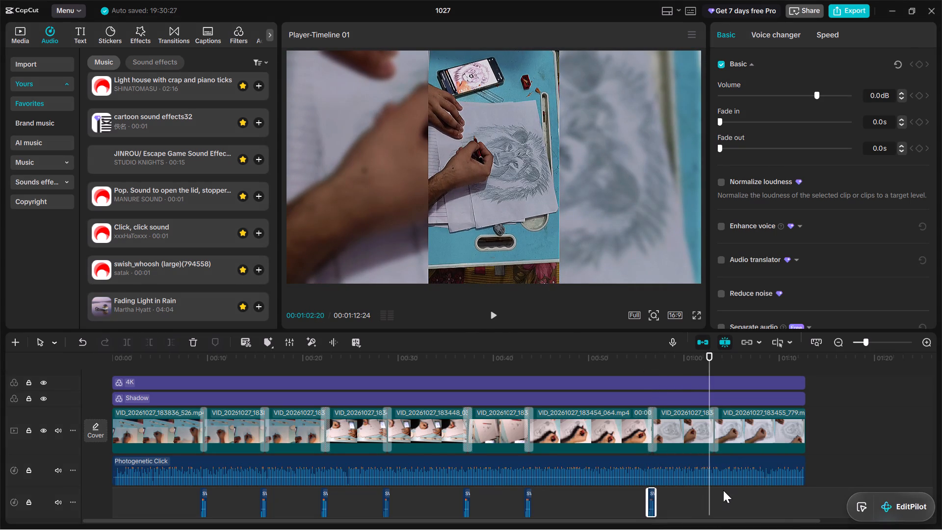
pyautogui.rightClick(723, 498)
pyautogui.click(734, 488)
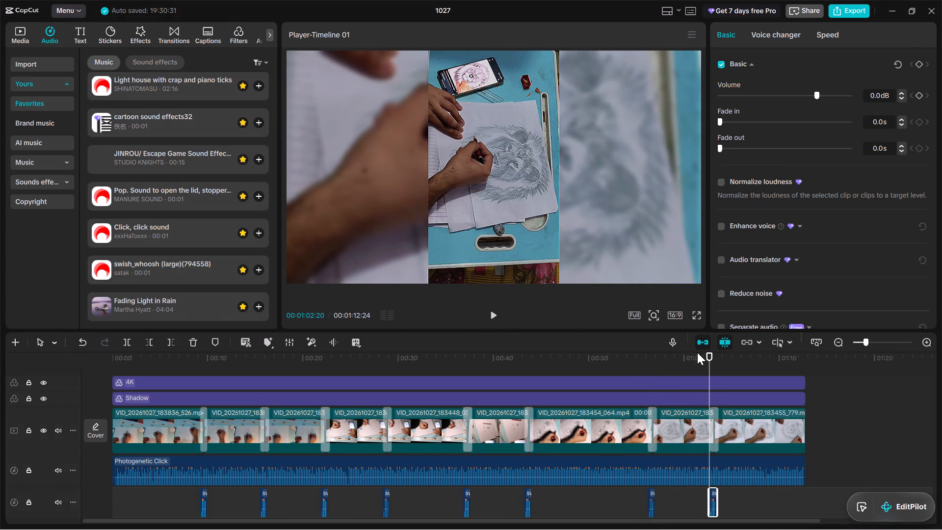
# Lower the volume of the whoosh clip at the first video transition to -12.0 dB and play back that transition.
pyautogui.moveTo(713, 359); pyautogui.dragTo(203, 482)
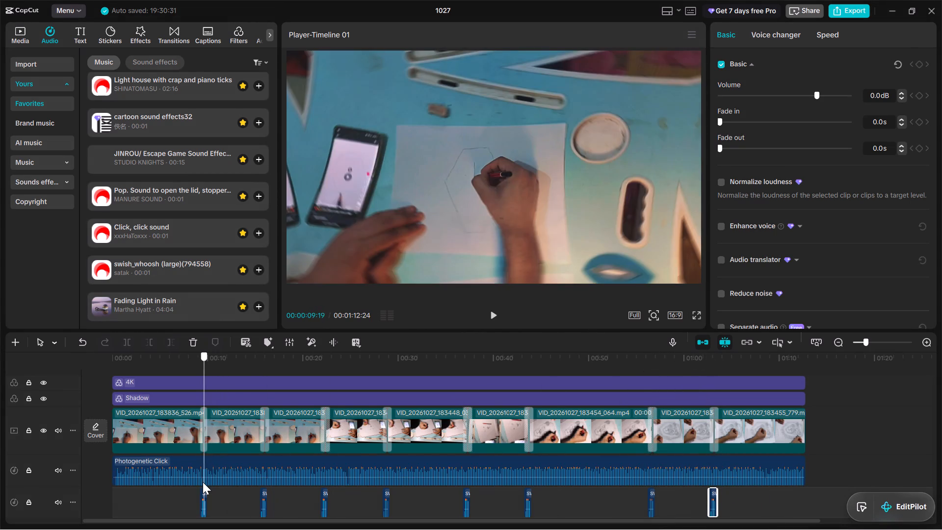
pyautogui.moveTo(203, 482); pyautogui.dragTo(198, 489)
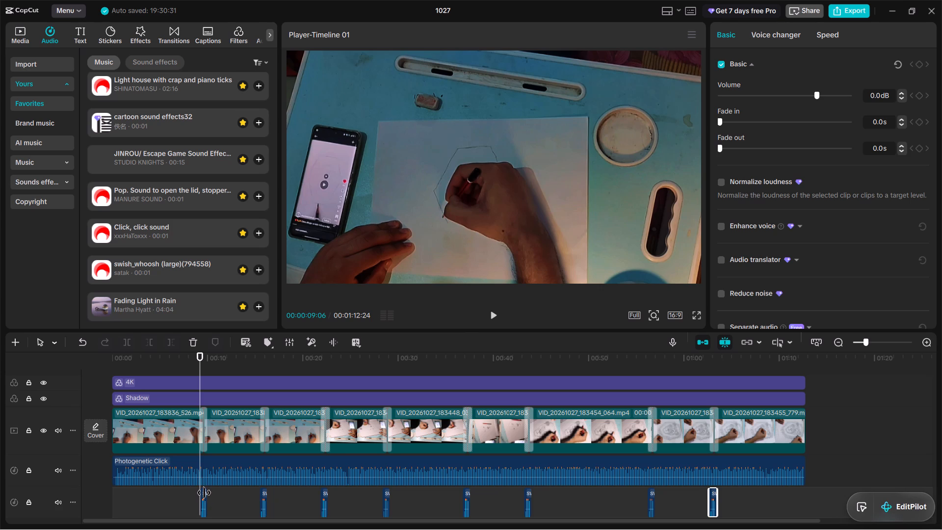
pyautogui.click(204, 493)
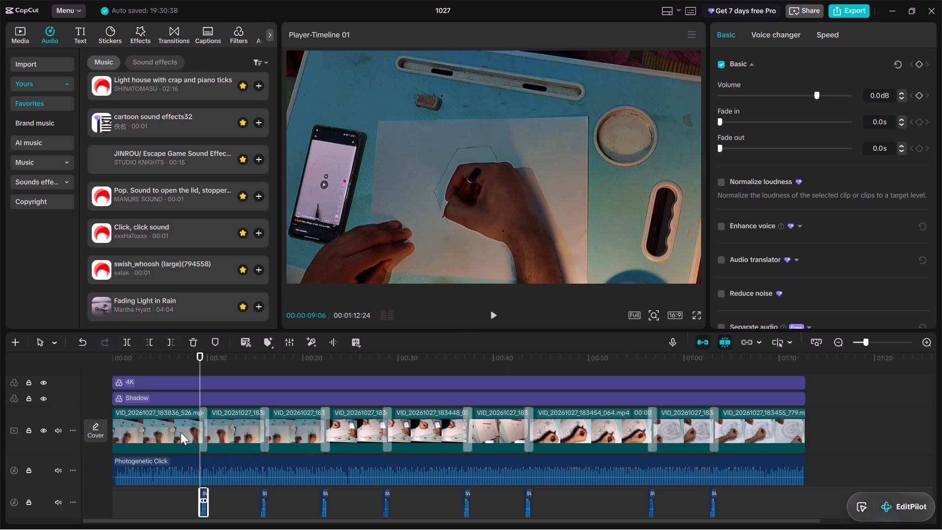
pyautogui.moveTo(197, 365); pyautogui.dragTo(150, 414)
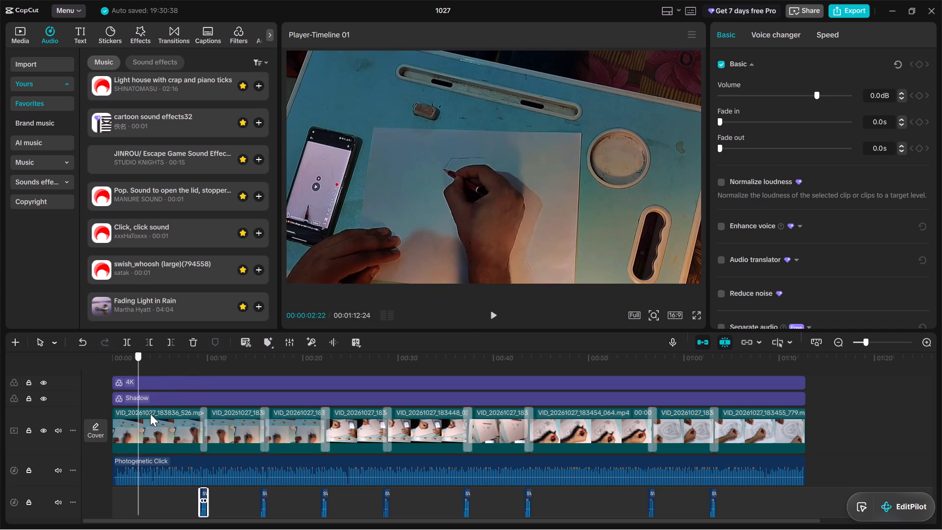
pyautogui.moveTo(150, 414); pyautogui.dragTo(154, 417)
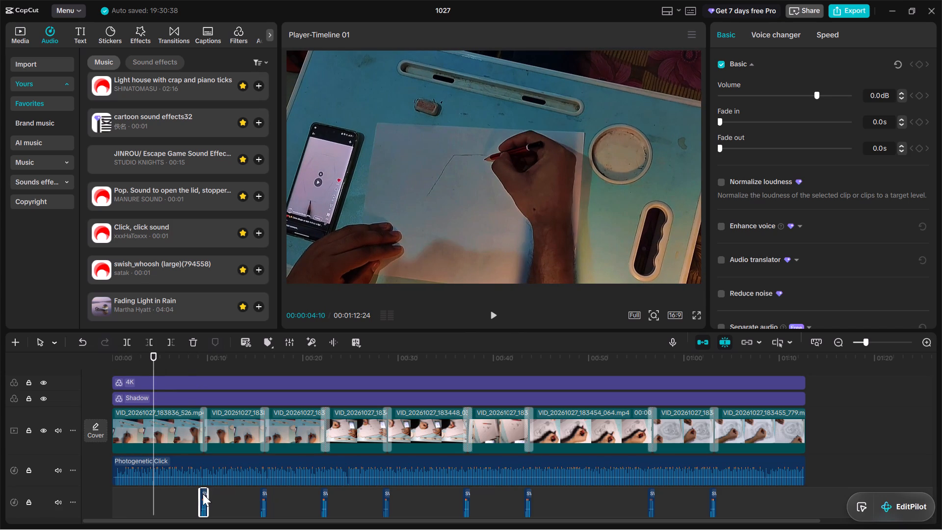
pyautogui.click(203, 494)
pyautogui.click(899, 99)
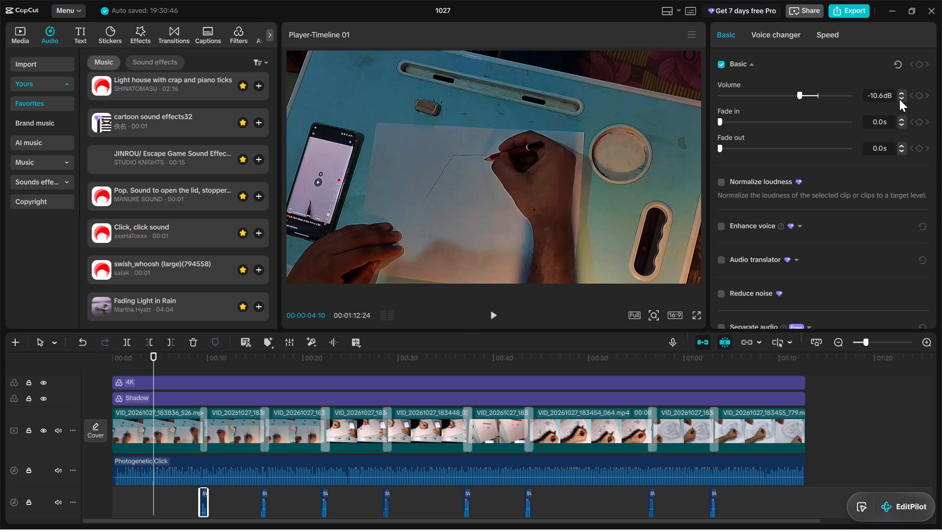
pyautogui.tripleClick(899, 92)
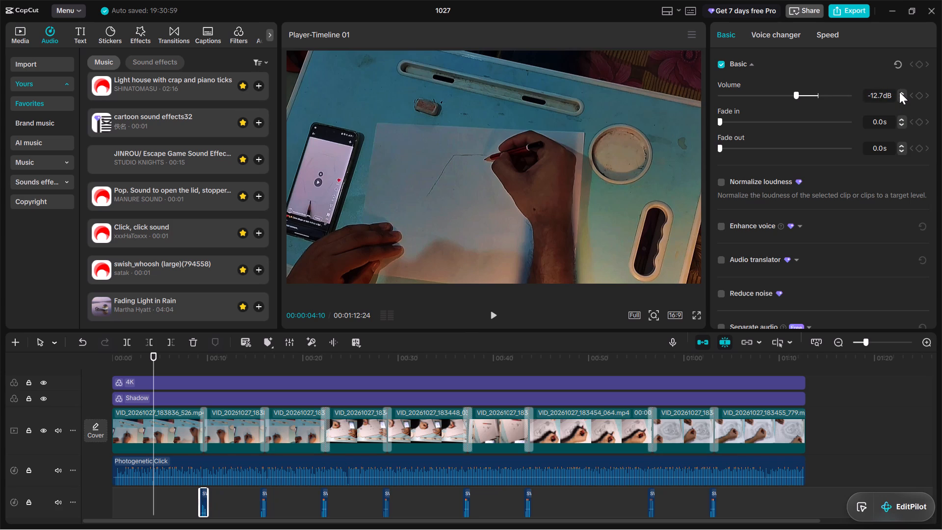
pyautogui.tripleClick(899, 92)
pyautogui.click(899, 92)
pyautogui.click(899, 92)
pyautogui.moveTo(153, 355); pyautogui.dragTo(187, 358)
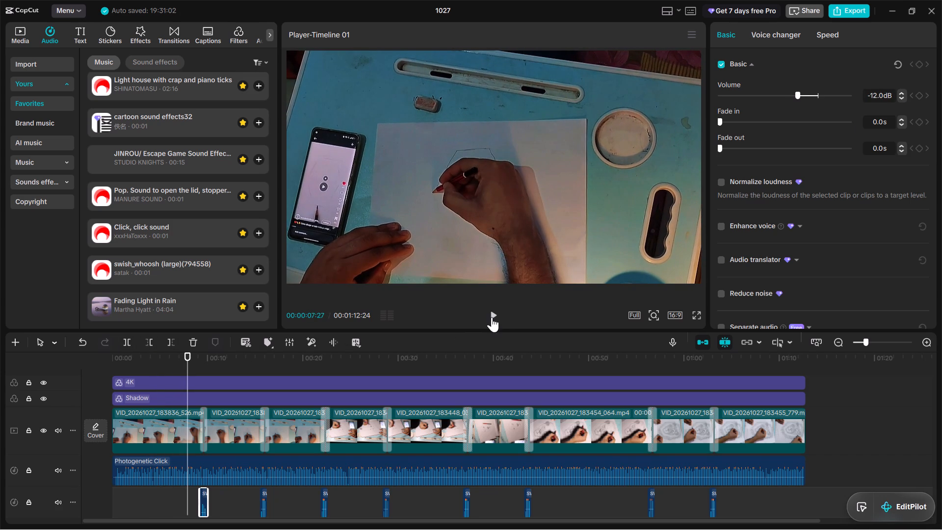
pyautogui.click(491, 311)
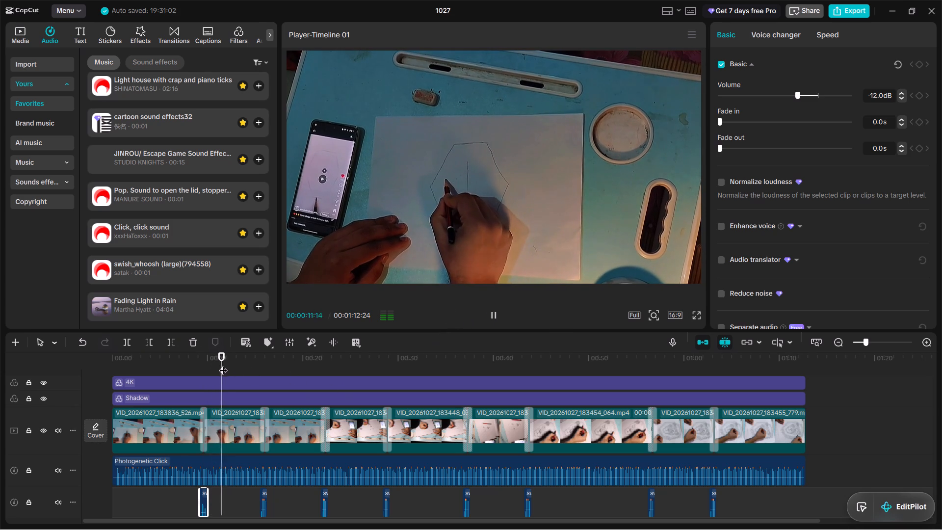
# Lower the volume of the whoosh clip at the second video transition, 00:00:15:15, to -12.0 dB.
pyautogui.moveTo(223, 362); pyautogui.dragTo(258, 373)
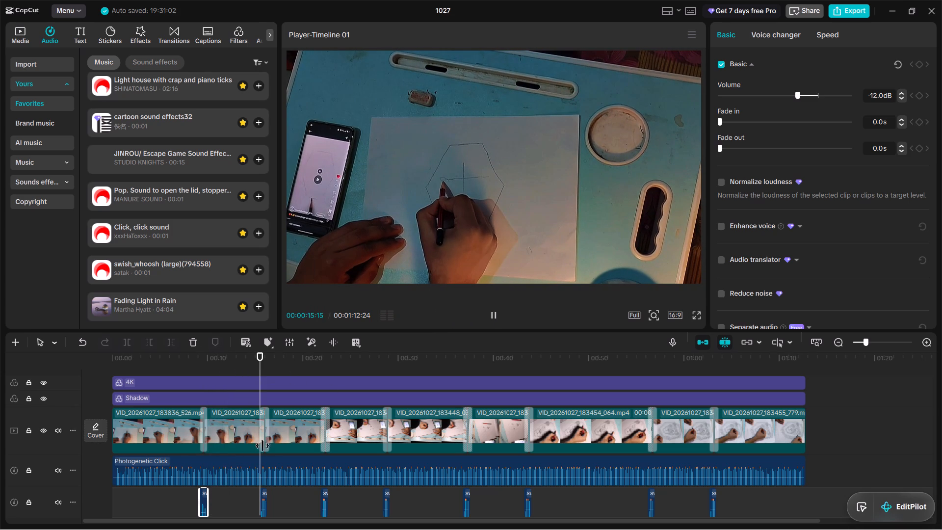
pyautogui.click(266, 494)
pyautogui.click(901, 99)
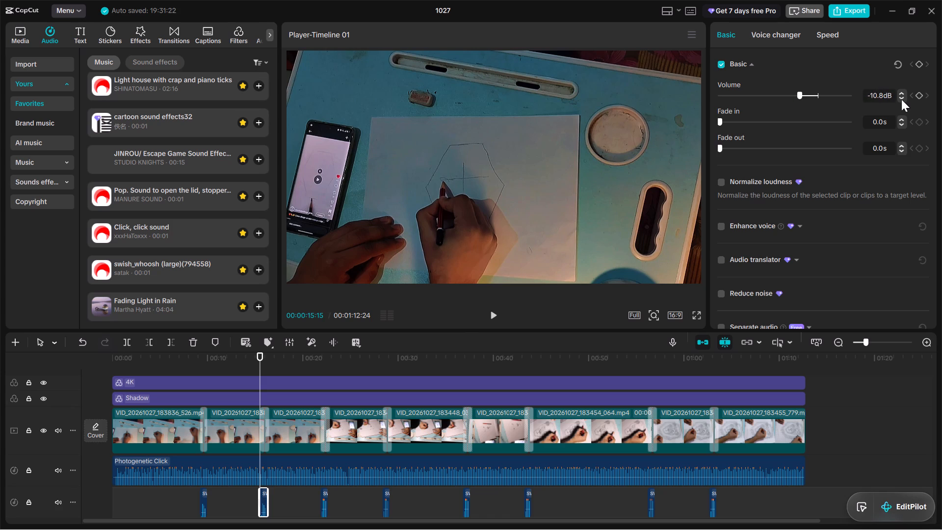
pyautogui.click(901, 99)
pyautogui.tripleClick(901, 99)
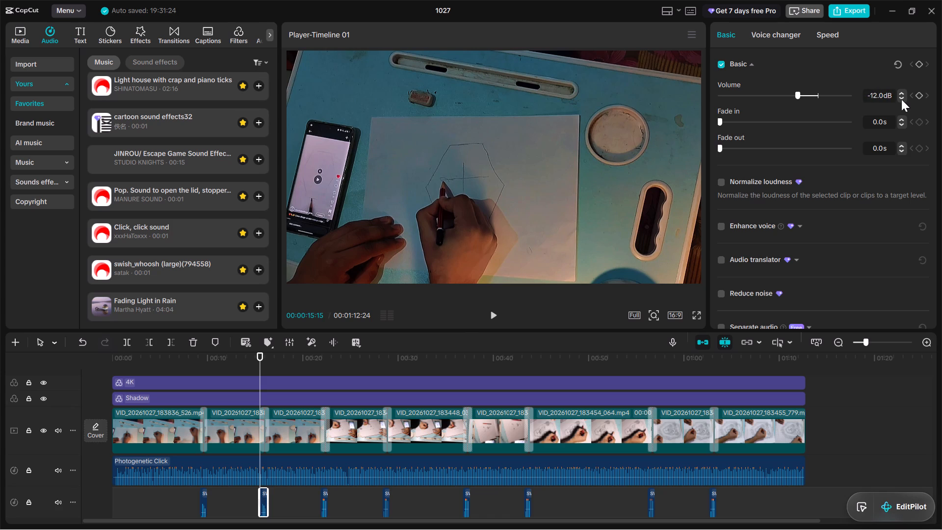
pyautogui.click(901, 92)
# Lower the volume of the whoosh clip at the third video transition, 00:00:21:26, to -12.0 dB.
pyautogui.moveTo(261, 353); pyautogui.dragTo(319, 358)
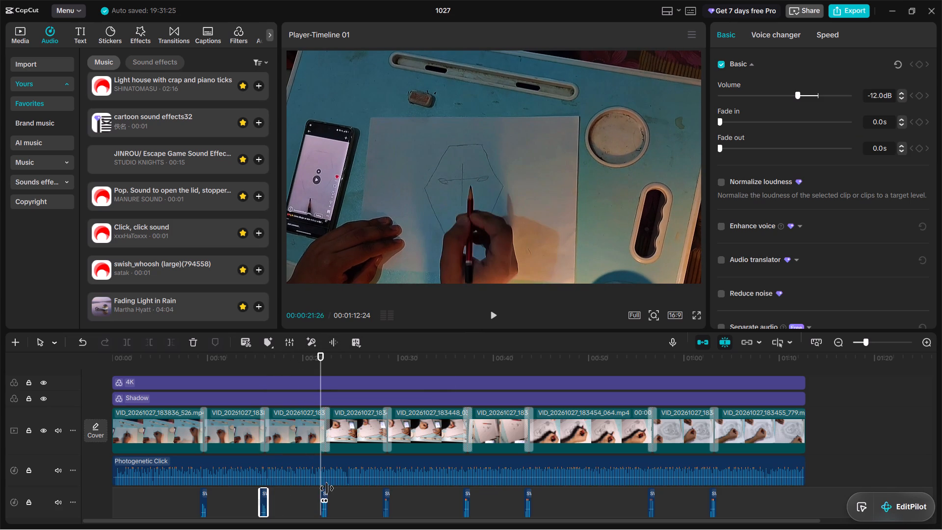
pyautogui.click(324, 491)
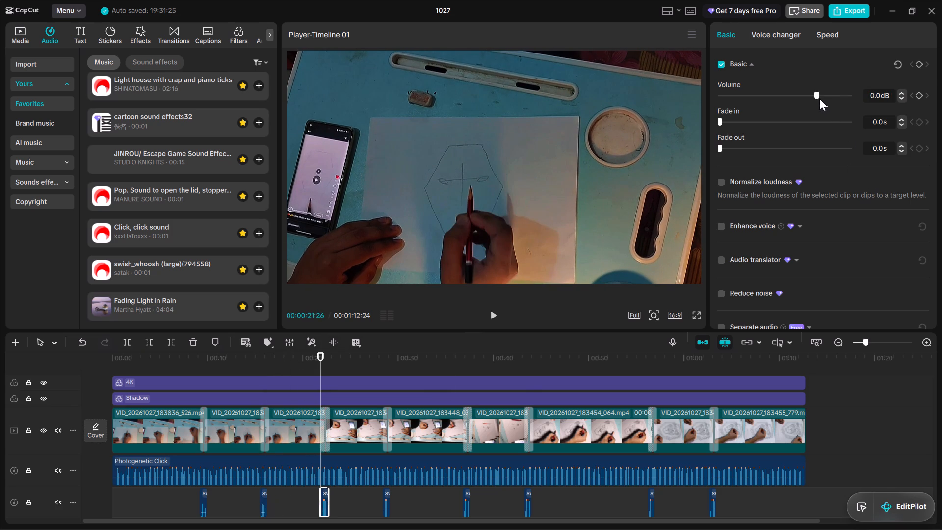
pyautogui.moveTo(817, 95); pyautogui.dragTo(791, 99)
pyautogui.click(900, 93)
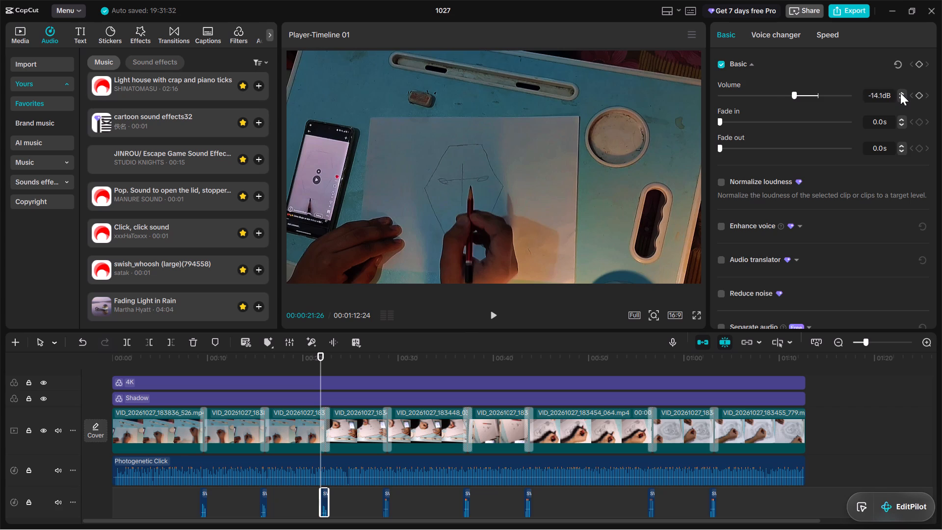
pyautogui.click(900, 93)
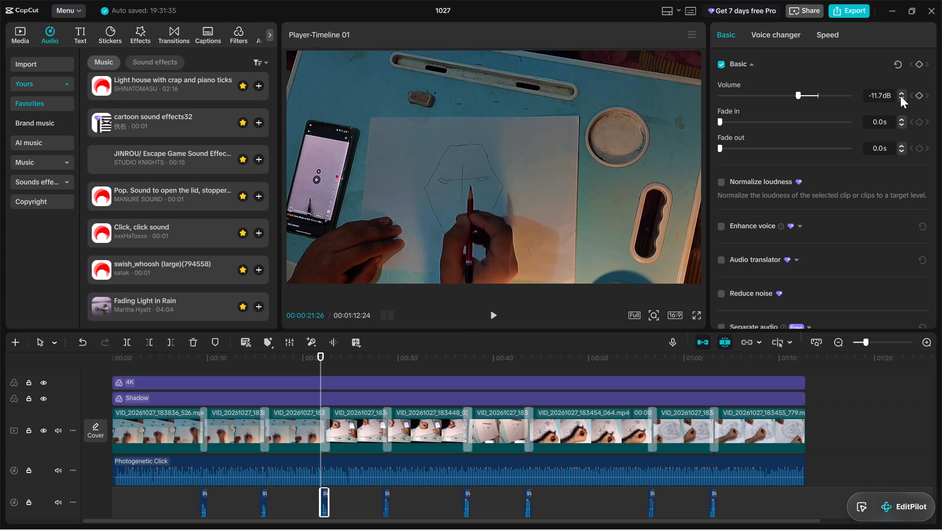
pyautogui.tripleClick(900, 96)
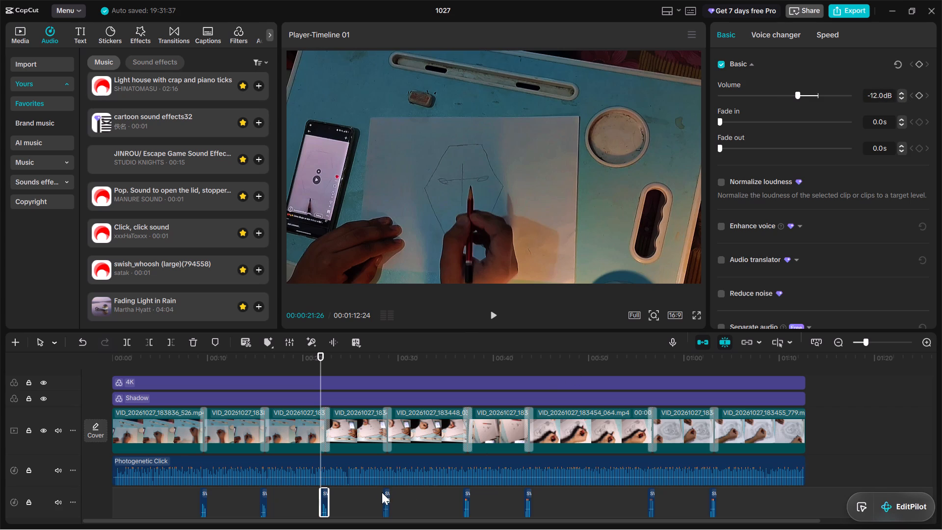
# Lower the volume of the whoosh clip at the fourth video transition to -12.0 dB.
pyautogui.click(392, 494)
pyautogui.click(386, 497)
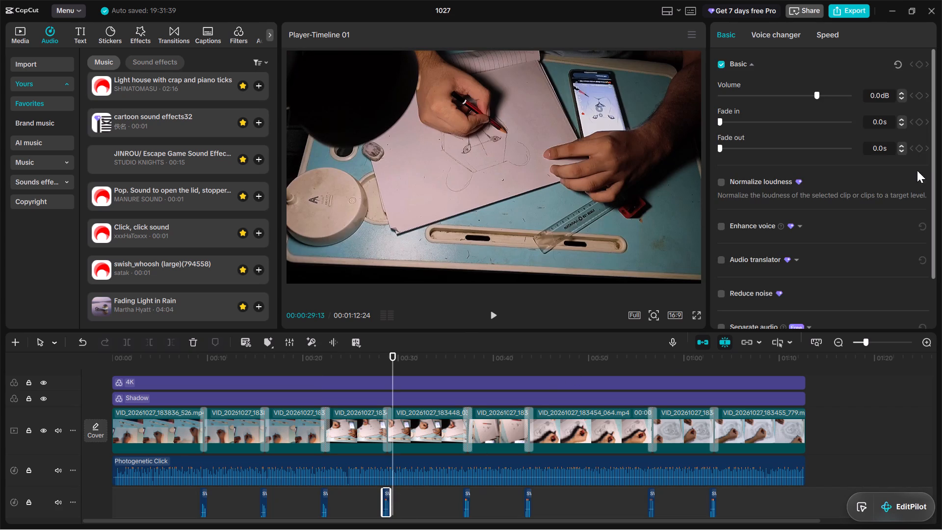
pyautogui.moveTo(817, 95); pyautogui.dragTo(789, 98)
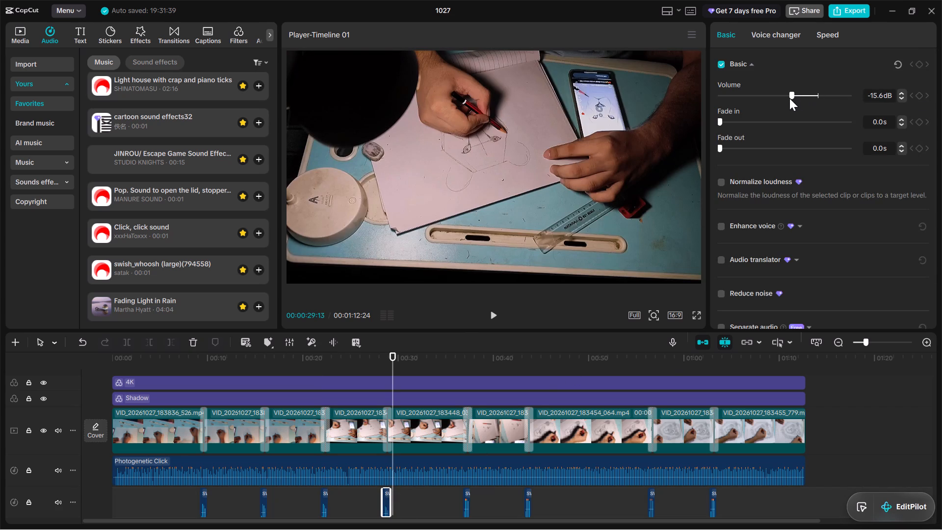
pyautogui.click(898, 92)
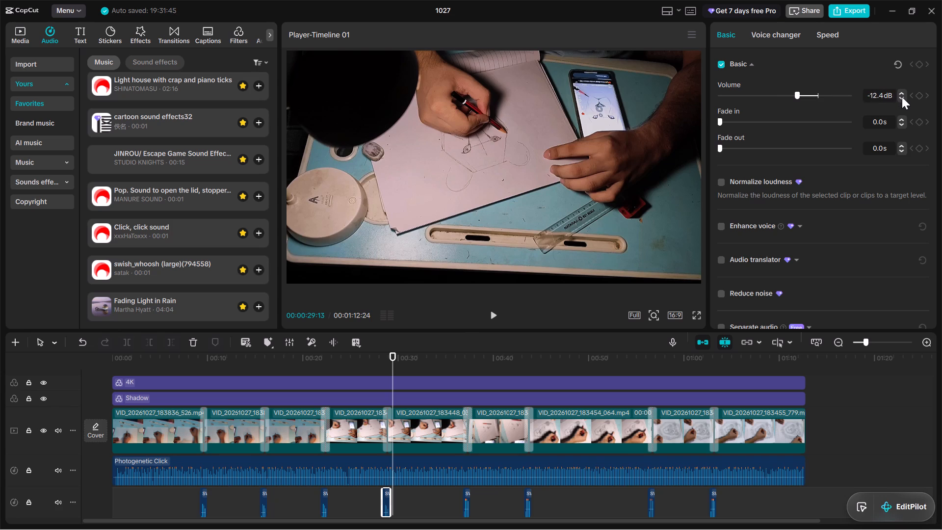
pyautogui.doubleClick(902, 94)
pyautogui.doubleClick(902, 94)
# Lower the volume of the whoosh clip at the fifth video transition to -12.0 dB.
pyautogui.click(466, 491)
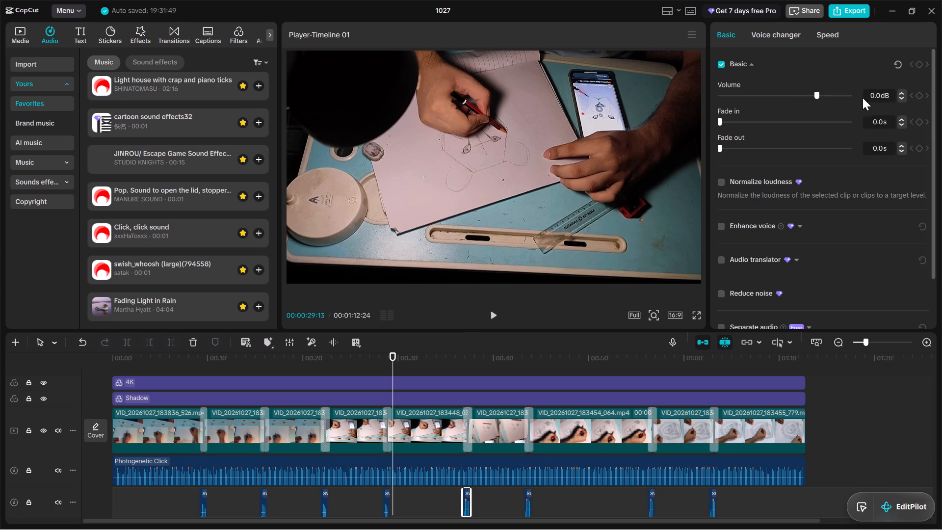
pyautogui.moveTo(815, 94); pyautogui.dragTo(788, 99)
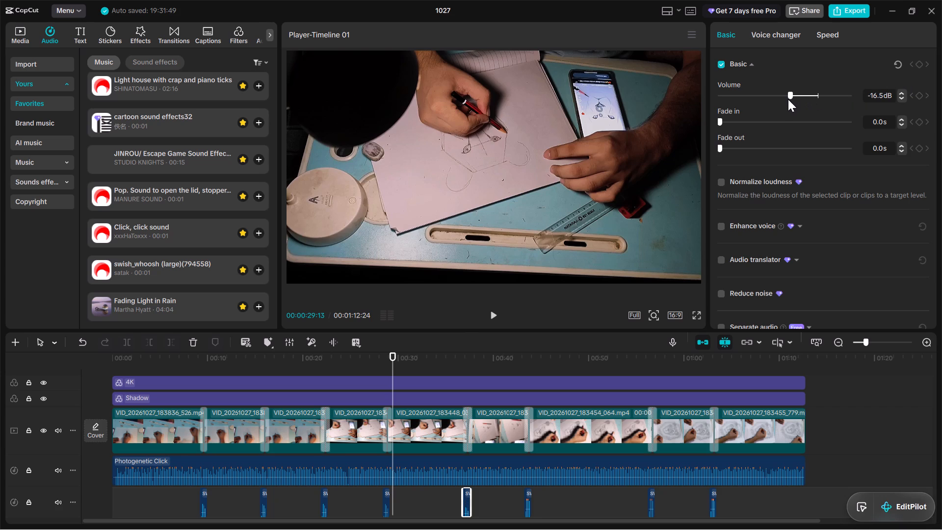
pyautogui.moveTo(788, 99); pyautogui.dragTo(795, 99)
pyautogui.doubleClick(901, 92)
# Lower the volume of the whoosh clip at the sixth video transition to -12.0 dB.
pyautogui.click(526, 490)
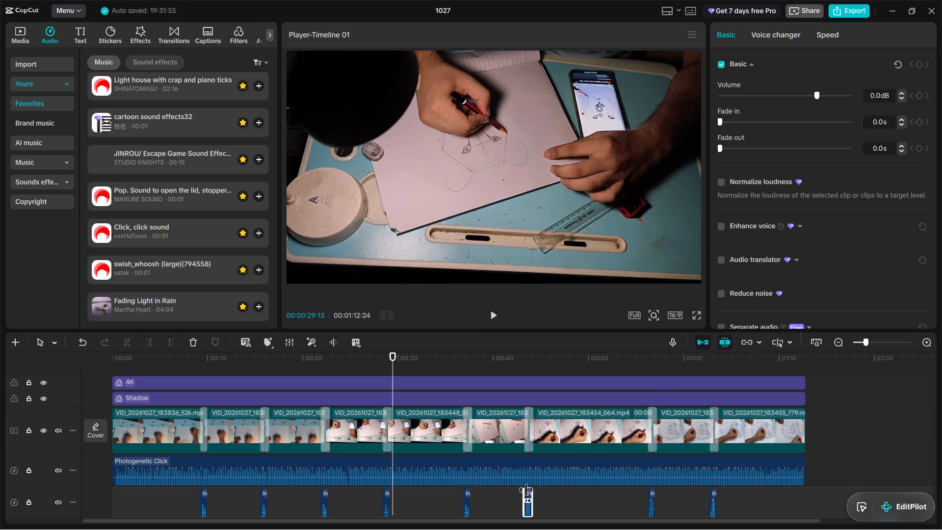
pyautogui.moveTo(815, 95); pyautogui.dragTo(807, 98)
pyautogui.moveTo(807, 98); pyautogui.dragTo(795, 105)
pyautogui.moveTo(795, 105); pyautogui.dragTo(793, 106)
pyautogui.click(901, 92)
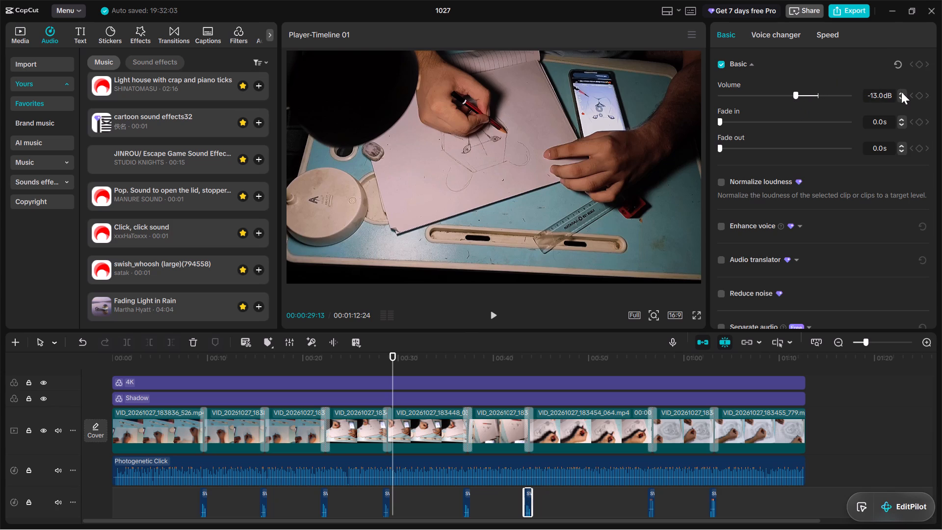
pyautogui.click(901, 92)
# Lower the volume of the whoosh clip at the seventh video transition to -12.0 dB.
pyautogui.click(648, 502)
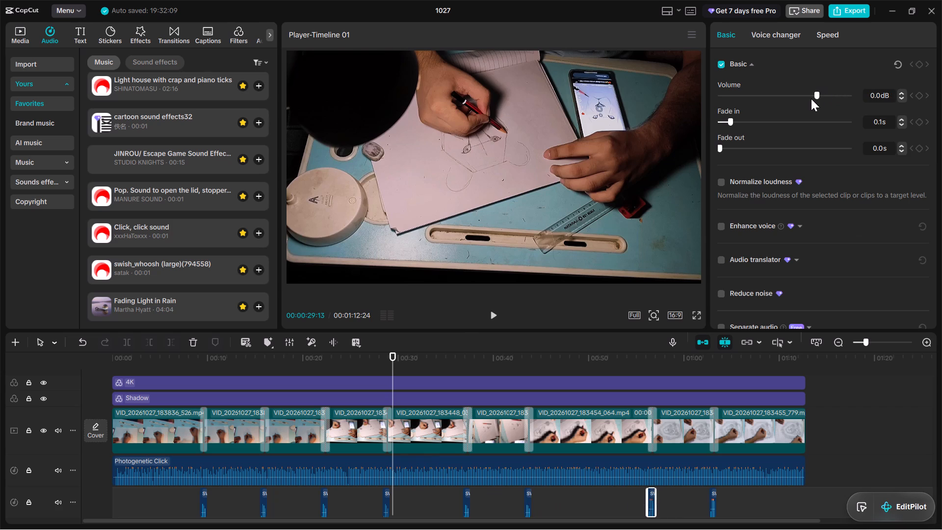
pyautogui.moveTo(816, 95); pyautogui.dragTo(797, 103)
pyautogui.moveTo(797, 103); pyautogui.dragTo(794, 105)
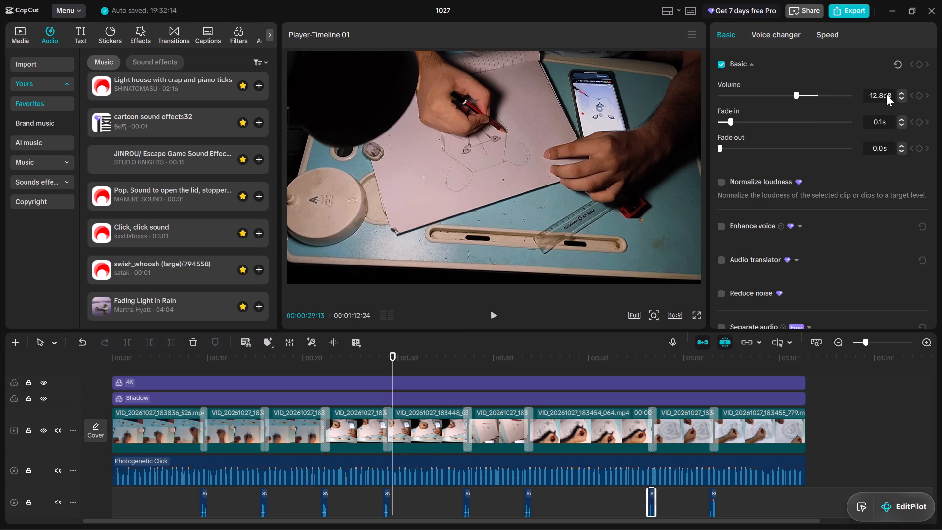
pyautogui.click(900, 91)
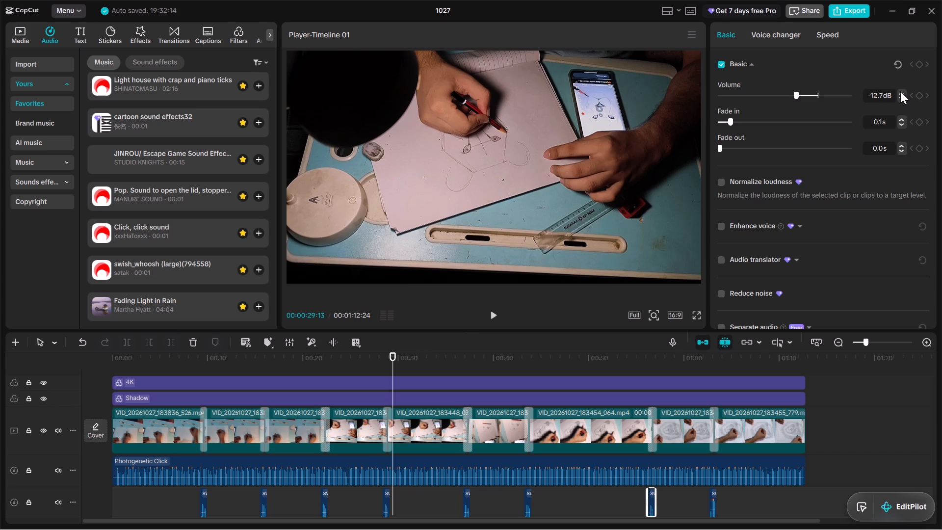
pyautogui.doubleClick(900, 91)
# Lower the volume of the whoosh clip at the eighth video transition to -12.0 dB.
pyautogui.click(714, 497)
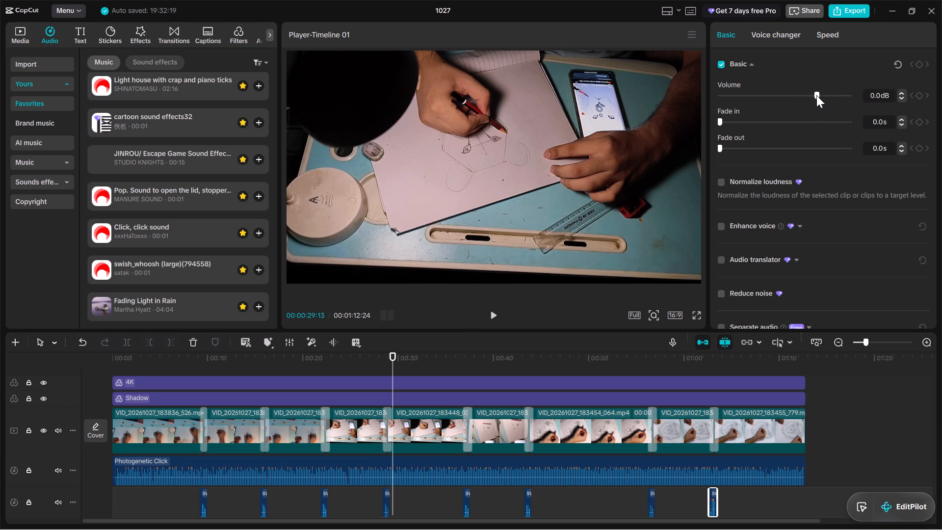
pyautogui.moveTo(816, 95); pyautogui.dragTo(801, 102)
pyautogui.moveTo(801, 102); pyautogui.dragTo(797, 106)
pyautogui.click(900, 99)
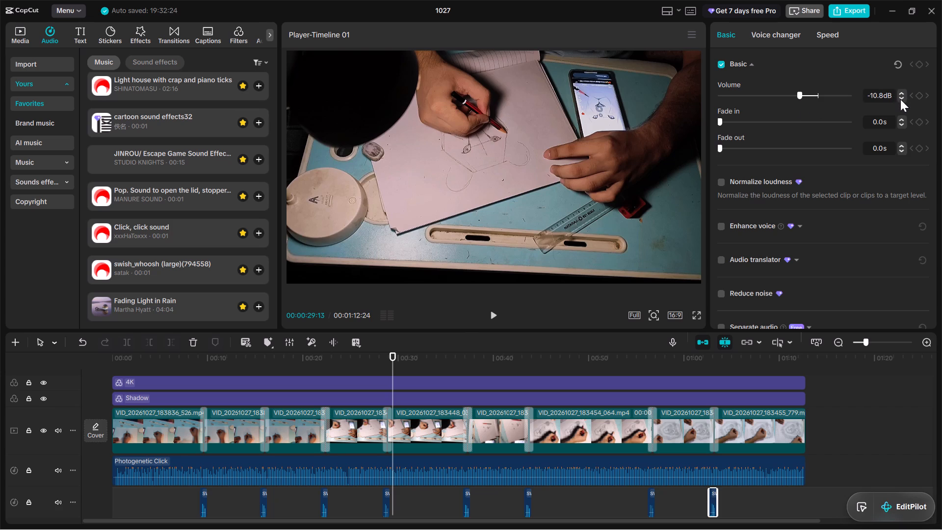
pyautogui.tripleClick(900, 99)
pyautogui.doubleClick(900, 99)
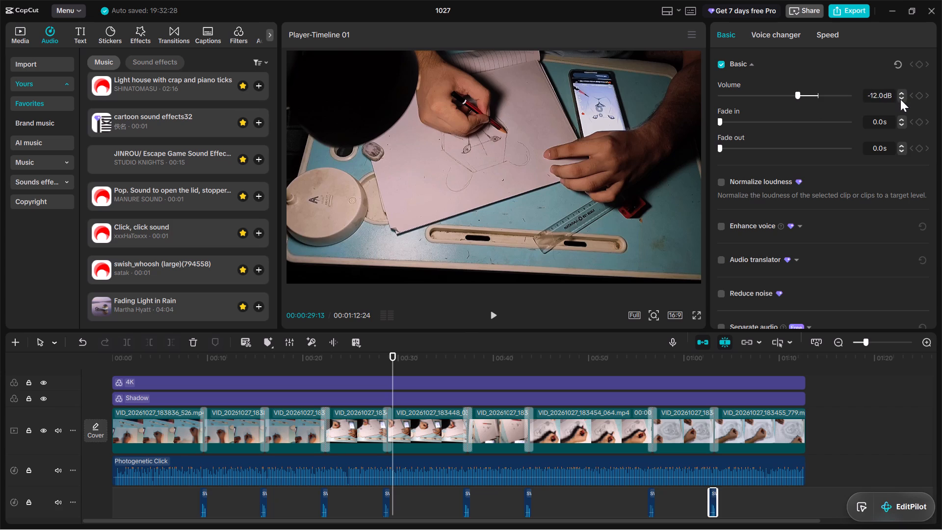
pyautogui.click(900, 92)
# Play the timeline from the start and audition Fading Light in Rain and DYSSO IN（剪辑版） from the favorite audio.
pyautogui.moveTo(393, 354); pyautogui.dragTo(0, 415)
pyautogui.click(493, 317)
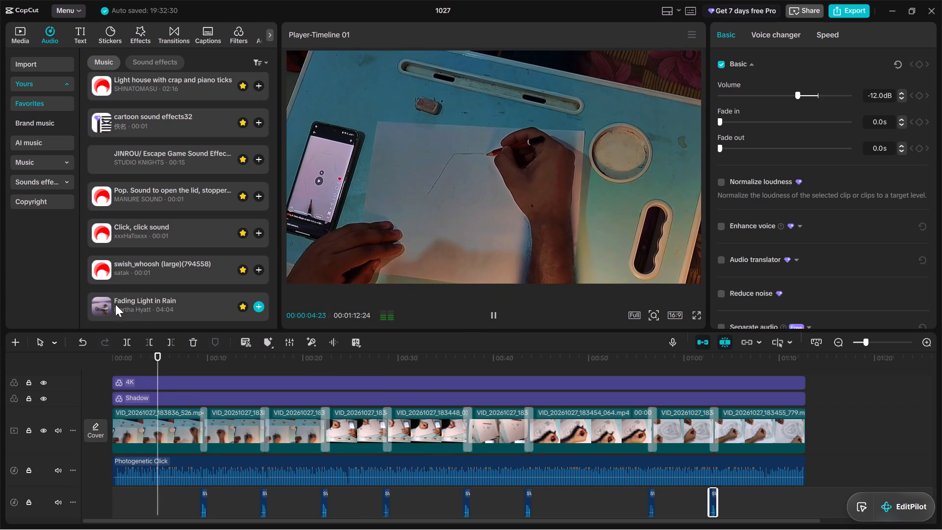
pyautogui.scroll(-2, 124, 304)
pyautogui.click(106, 288)
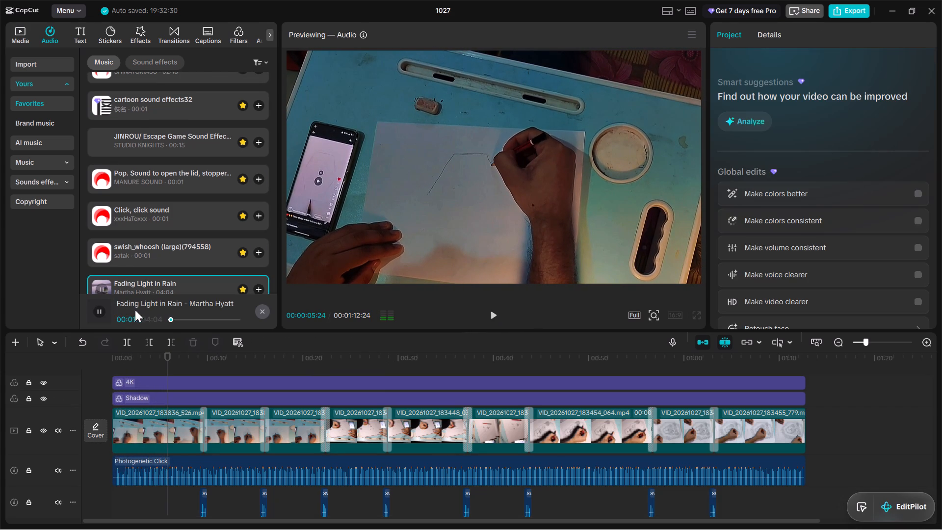
pyautogui.scroll(-4, 208, 272)
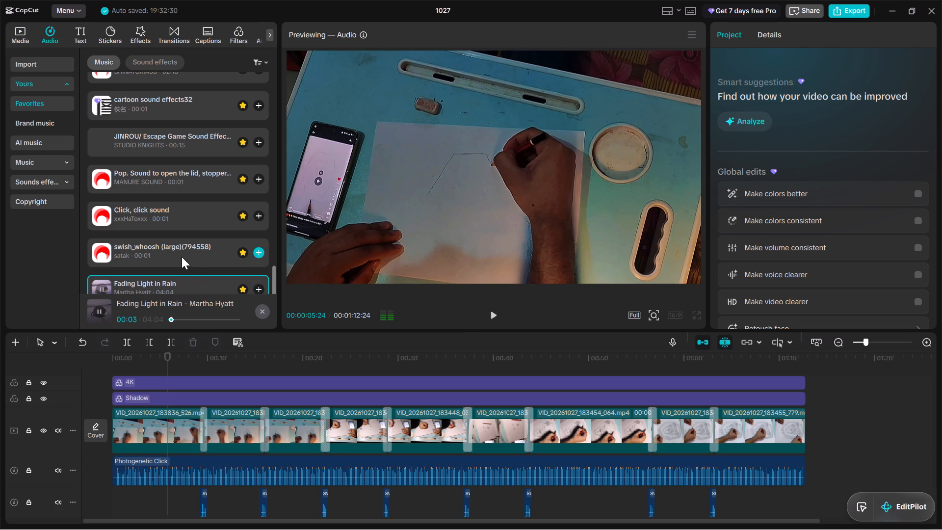
pyautogui.scroll(3, 176, 262)
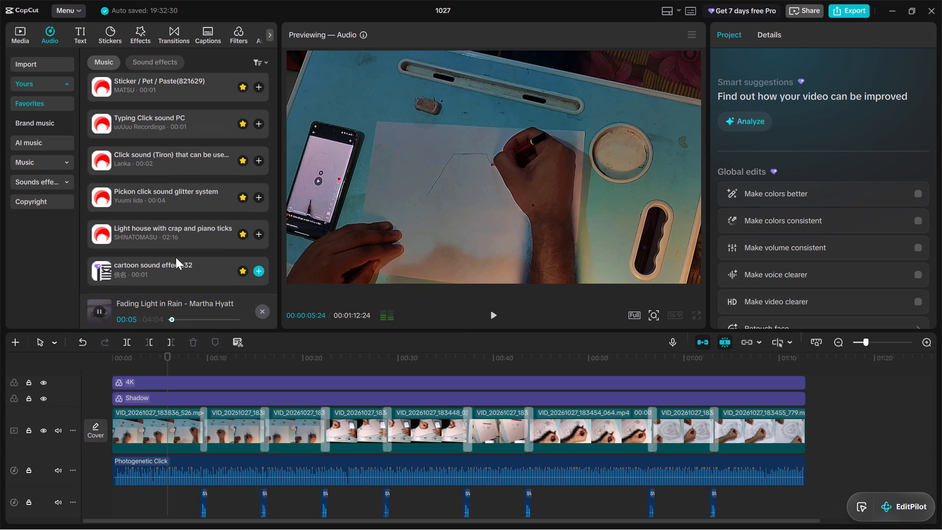
pyautogui.scroll(12, 140, 271)
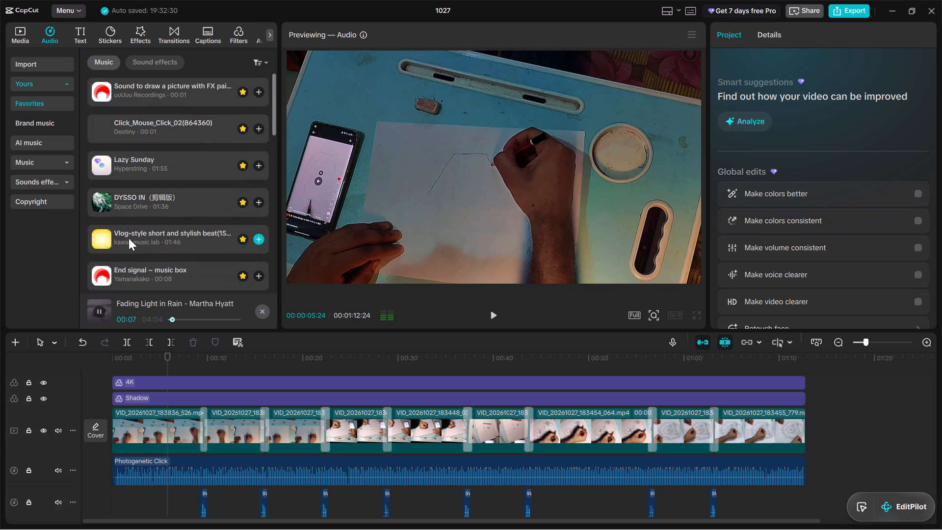
pyautogui.click(128, 191)
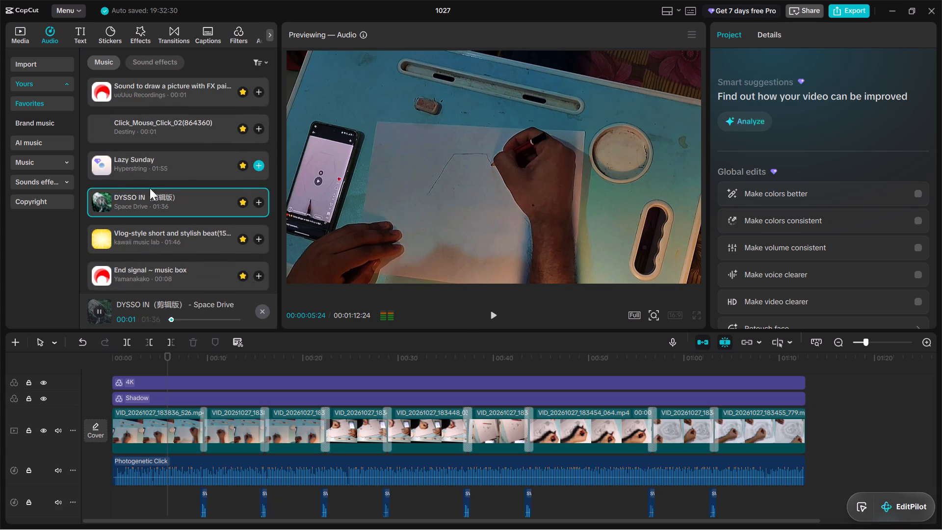
# Replace the Photogenetic Click background track with DYSSO IN（剪辑版） from Favorites, starting at 00:00:00:00.
pyautogui.moveTo(166, 363); pyautogui.dragTo(55, 387)
pyautogui.click(183, 473)
pyautogui.moveTo(169, 355); pyautogui.dragTo(88, 388)
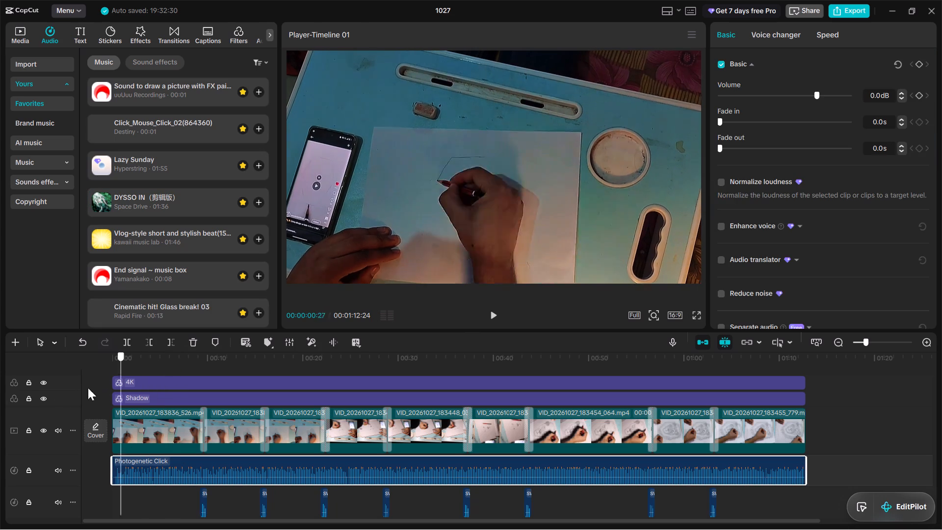
pyautogui.moveTo(88, 388); pyautogui.dragTo(76, 393)
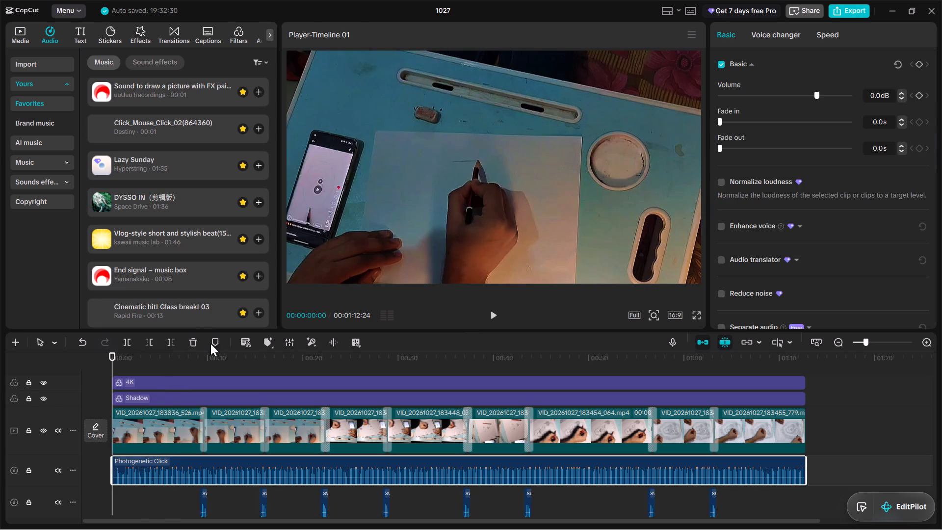
pyautogui.click(191, 344)
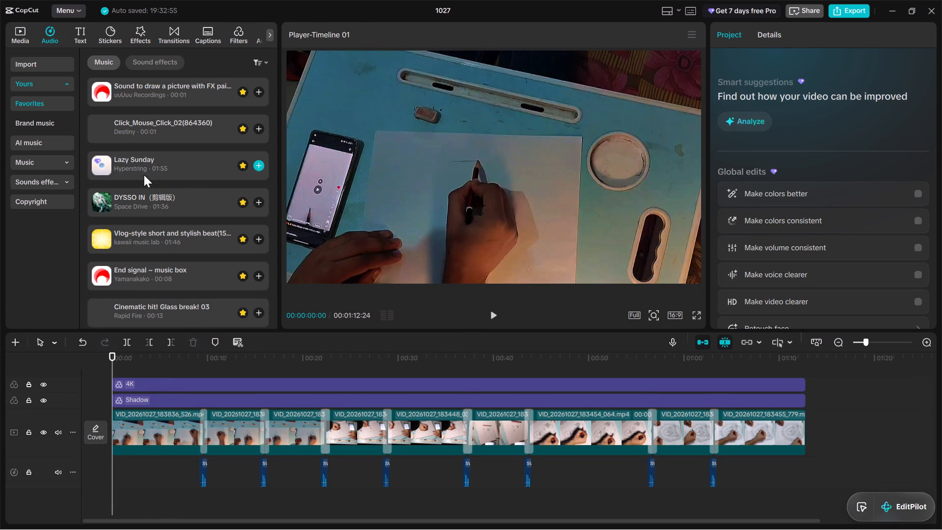
pyautogui.click(257, 205)
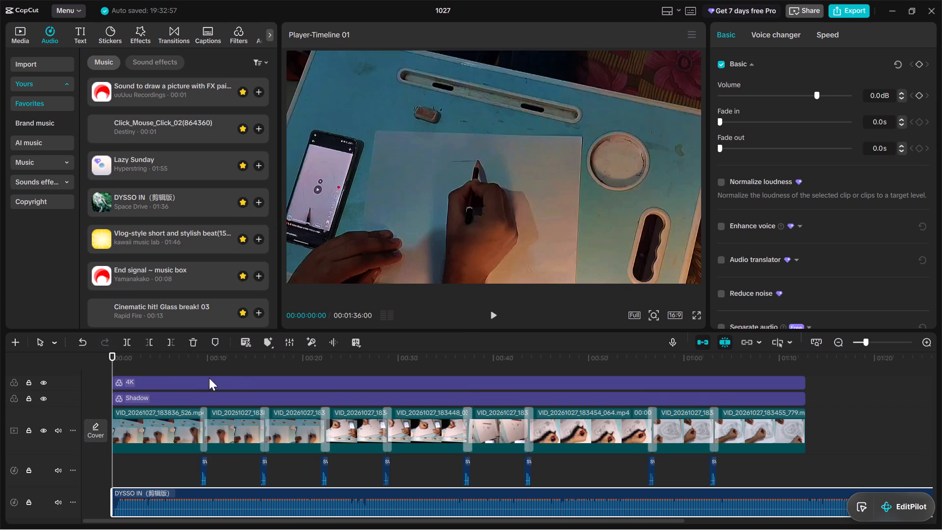
# Play back the DYSSO IN（剪辑版） music with the video and trim its end to the video's end at 00:01:12:24.
pyautogui.click(490, 317)
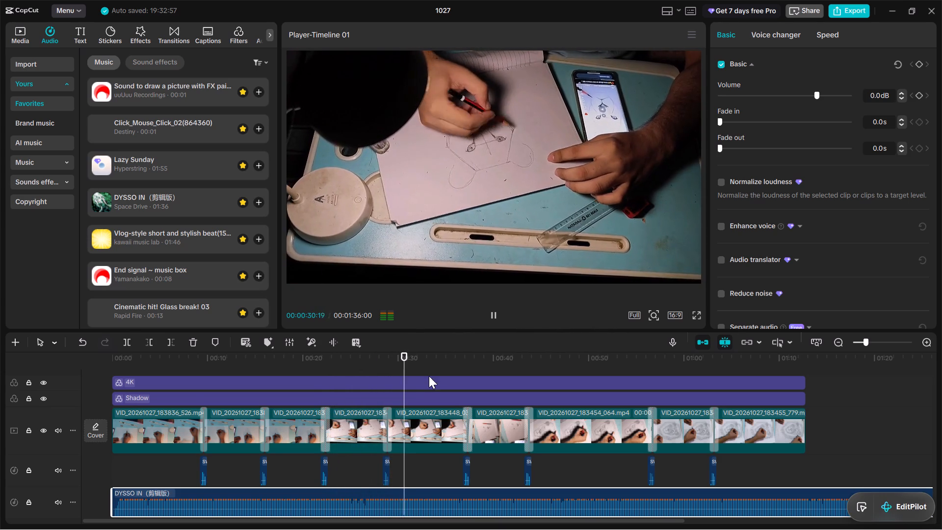
pyautogui.moveTo(408, 362); pyautogui.dragTo(804, 372)
pyautogui.click(165, 340)
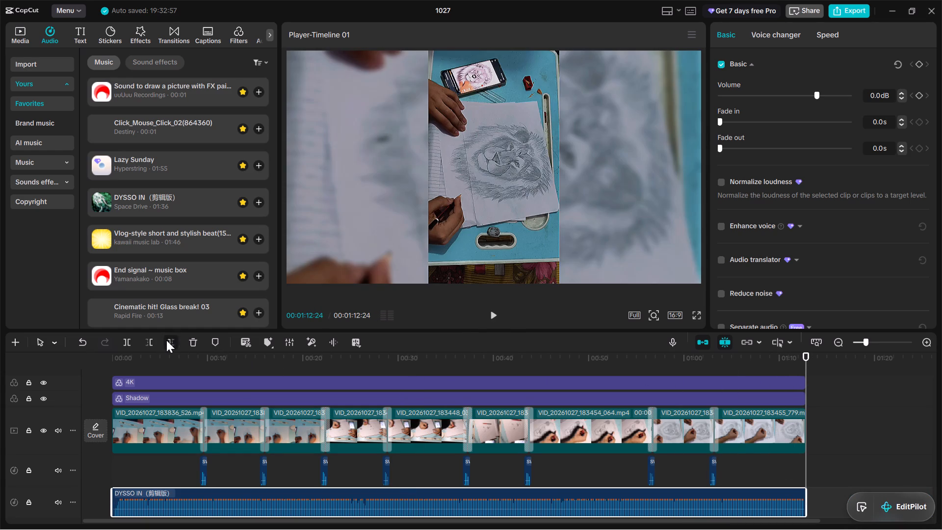
# Add the Switch BW effect from the Trending video effects at the start of the timeline, 00:00:00:00.
pyautogui.moveTo(810, 361); pyautogui.dragTo(0, 452)
pyautogui.click(140, 31)
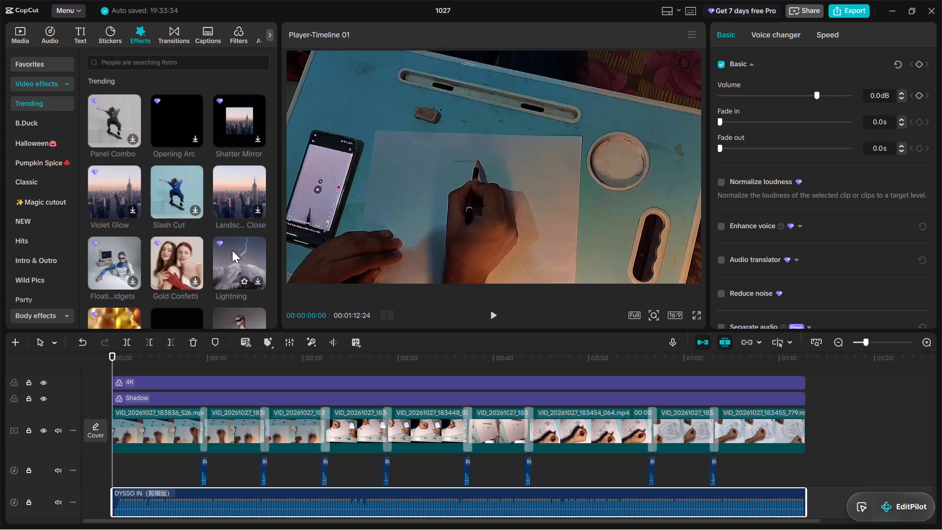
pyautogui.scroll(-1, 138, 261)
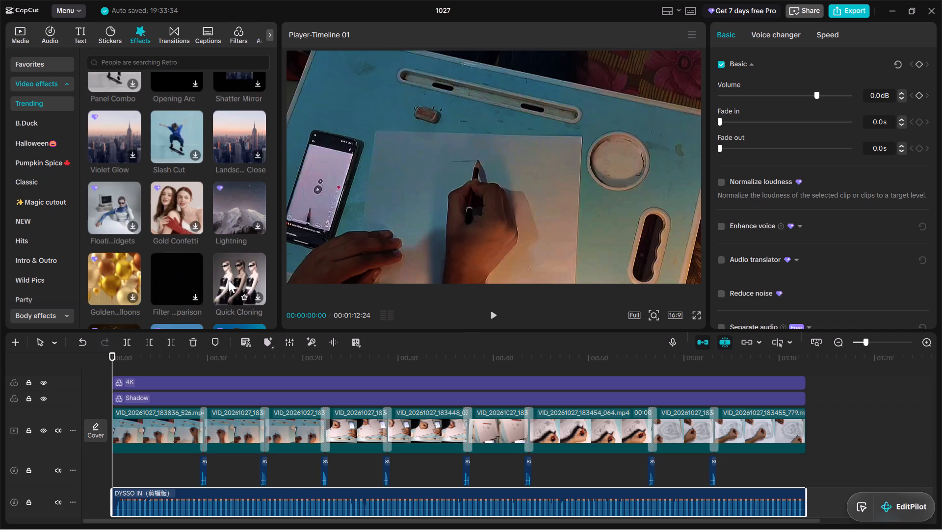
pyautogui.scroll(-1, 229, 280)
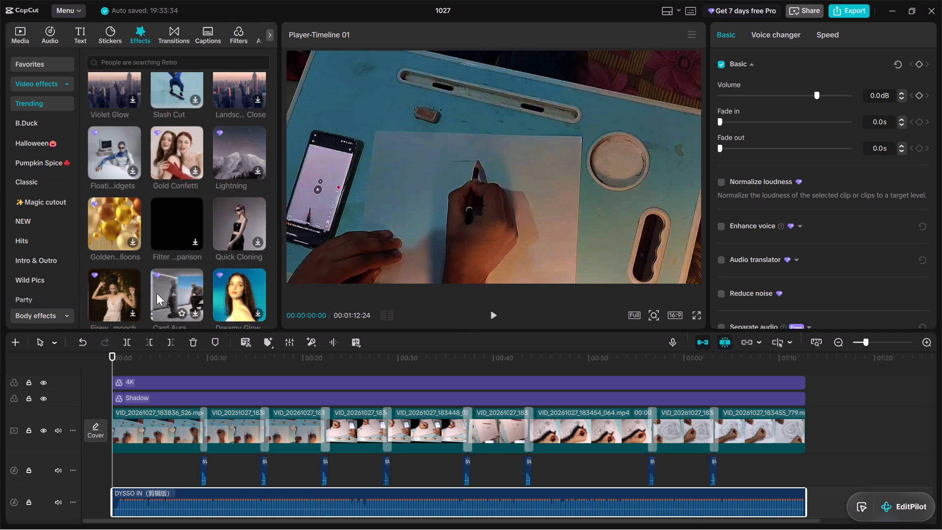
pyautogui.scroll(-1, 127, 290)
pyautogui.scroll(-1, 175, 295)
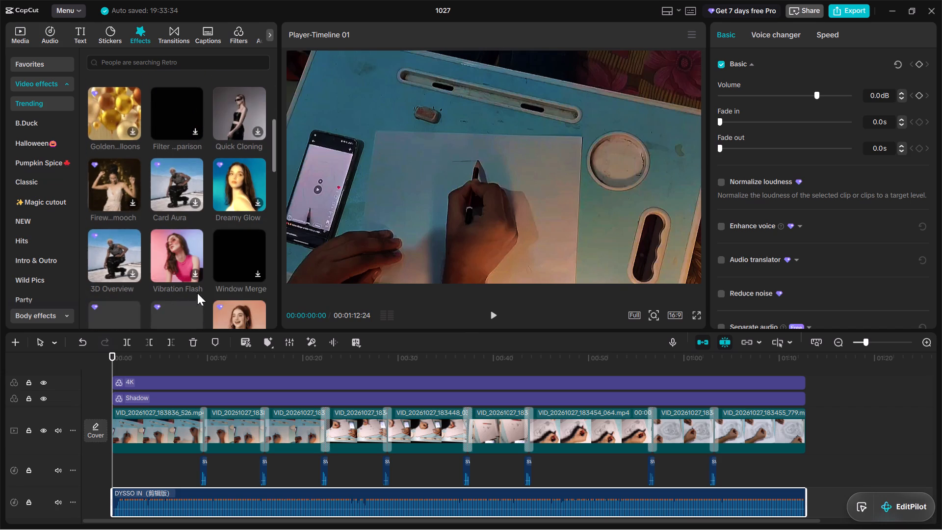
pyautogui.scroll(-1, 216, 280)
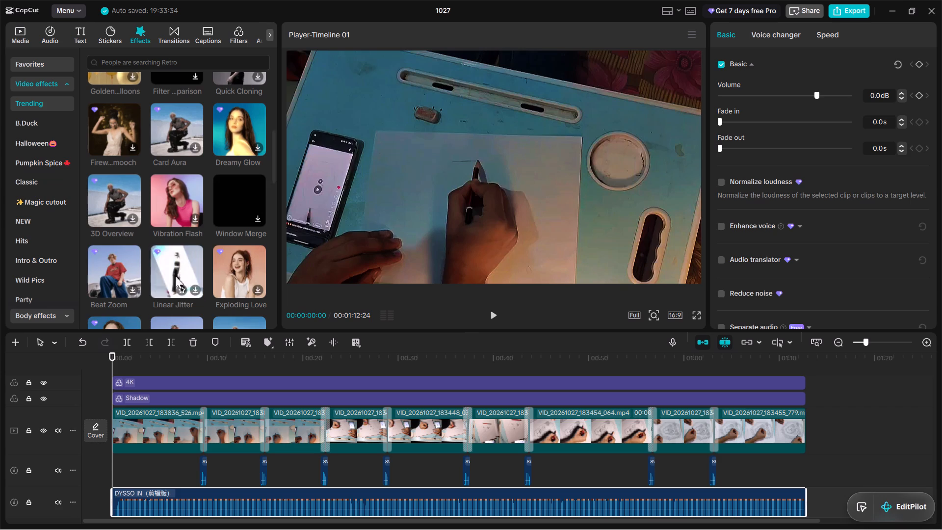
pyautogui.scroll(-1, 183, 272)
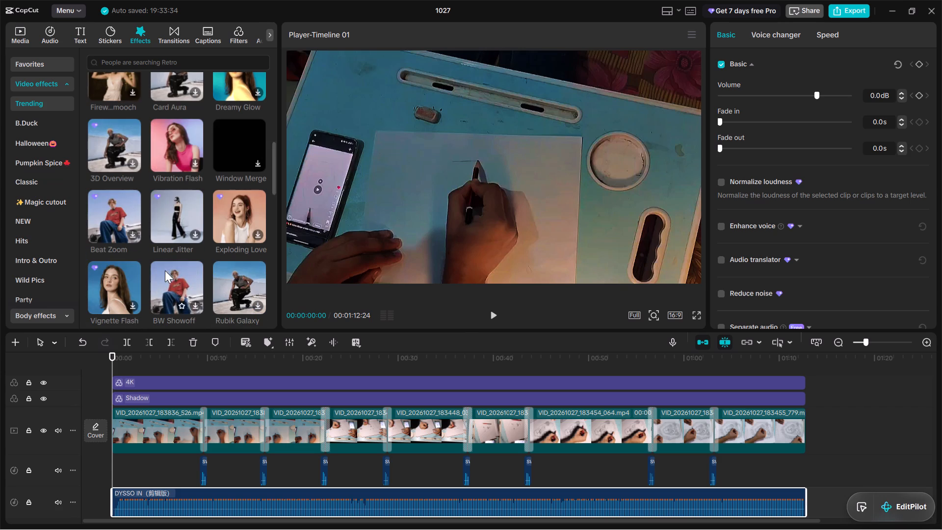
pyautogui.scroll(-1, 189, 284)
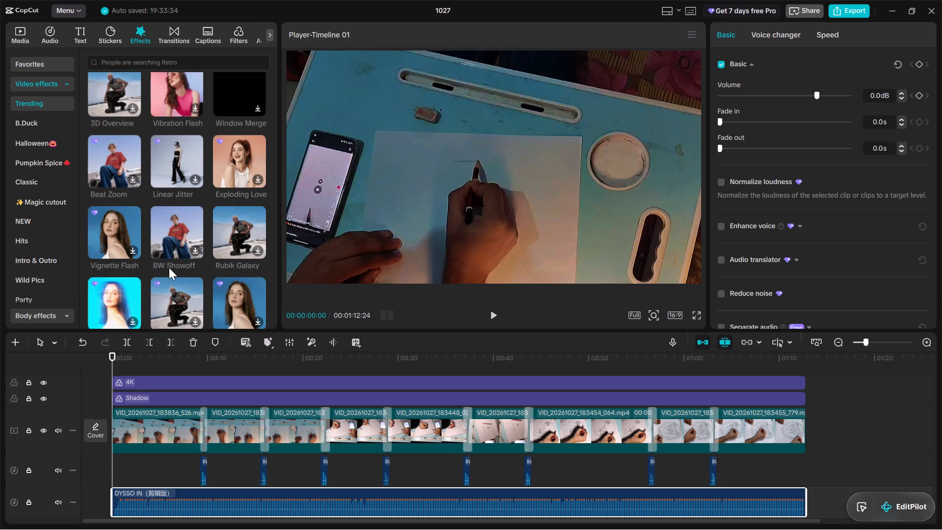
pyautogui.scroll(-2, 172, 305)
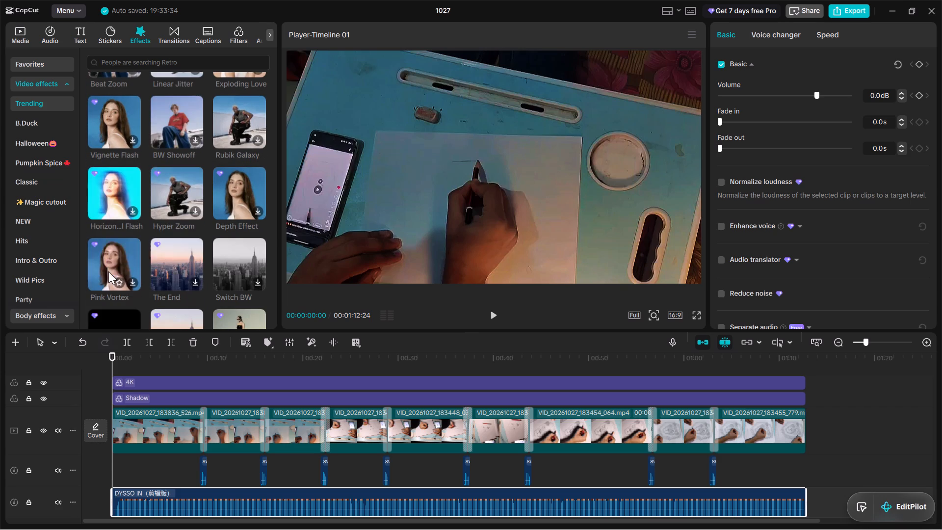
pyautogui.click(238, 265)
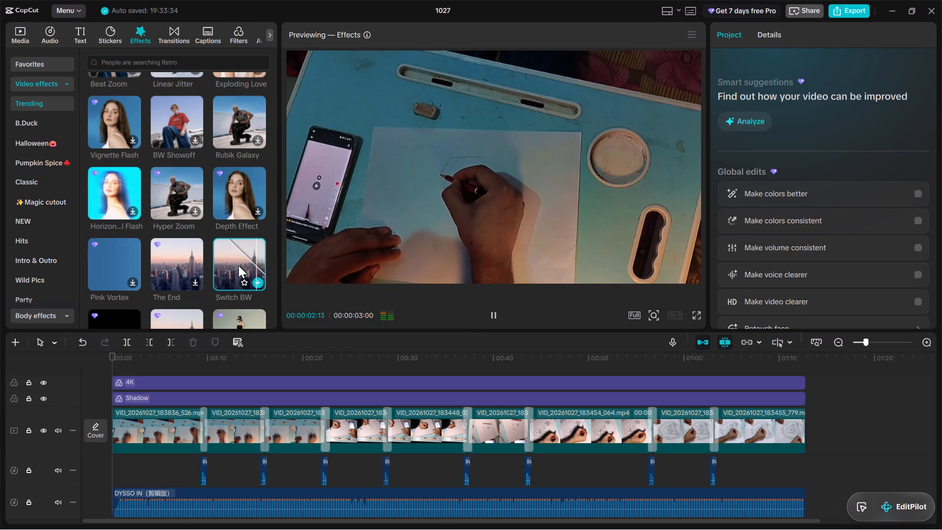
pyautogui.click(254, 282)
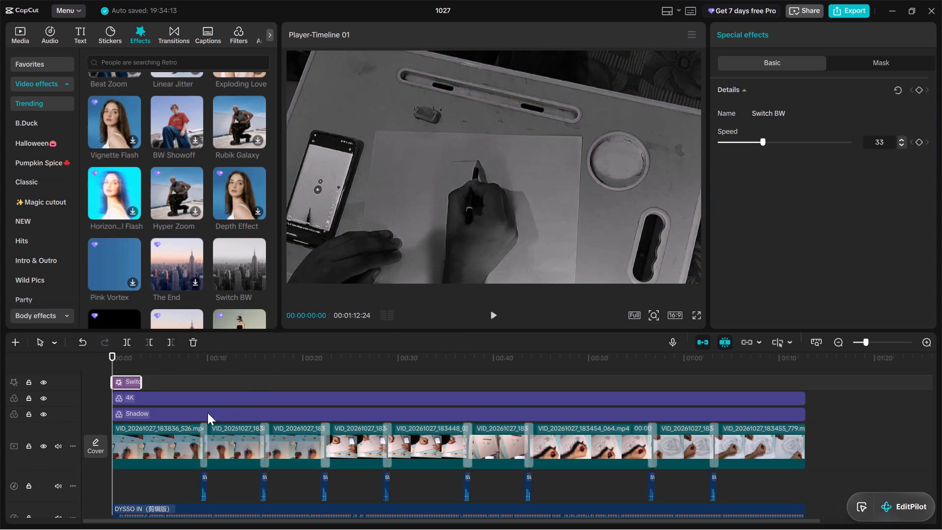
# Apply the Cross Open entrance animation to the first video clip.
pyautogui.click(166, 450)
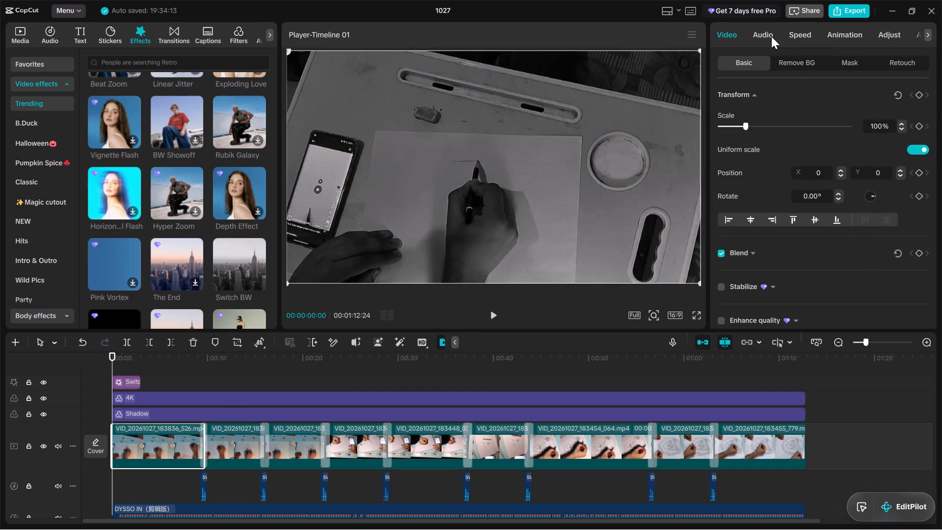
pyautogui.click(849, 36)
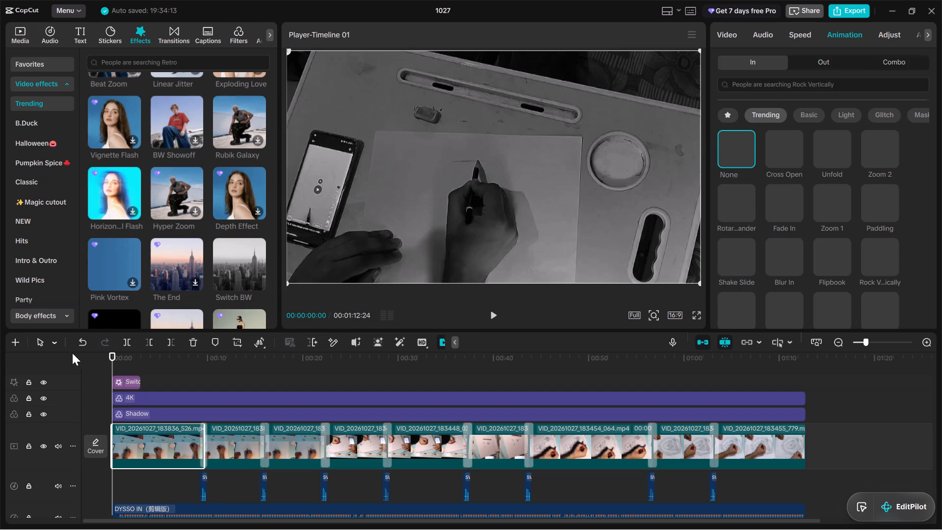
pyautogui.click(789, 153)
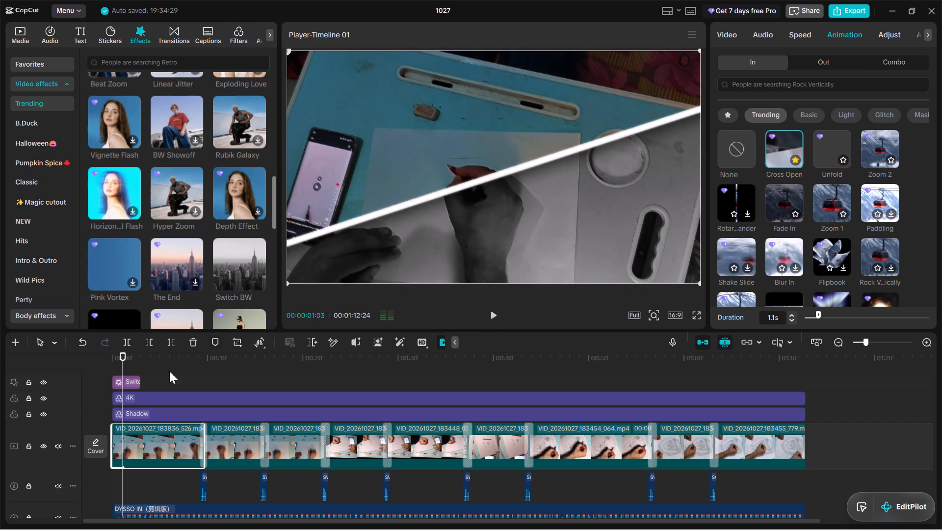
# Scrub through the timeline from the first clip to 00:00:56:22 to check the transitions between clips.
pyautogui.moveTo(118, 358); pyautogui.dragTo(264, 363)
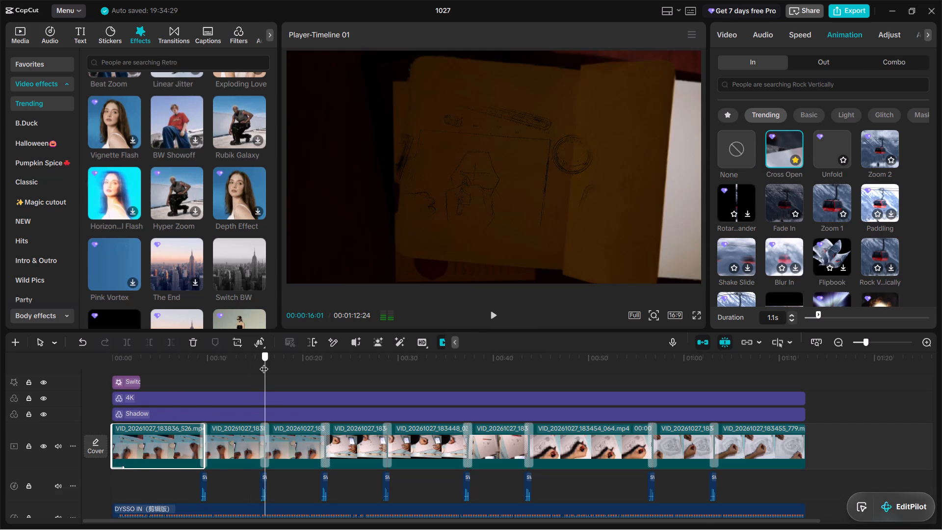
pyautogui.moveTo(264, 363); pyautogui.dragTo(325, 366)
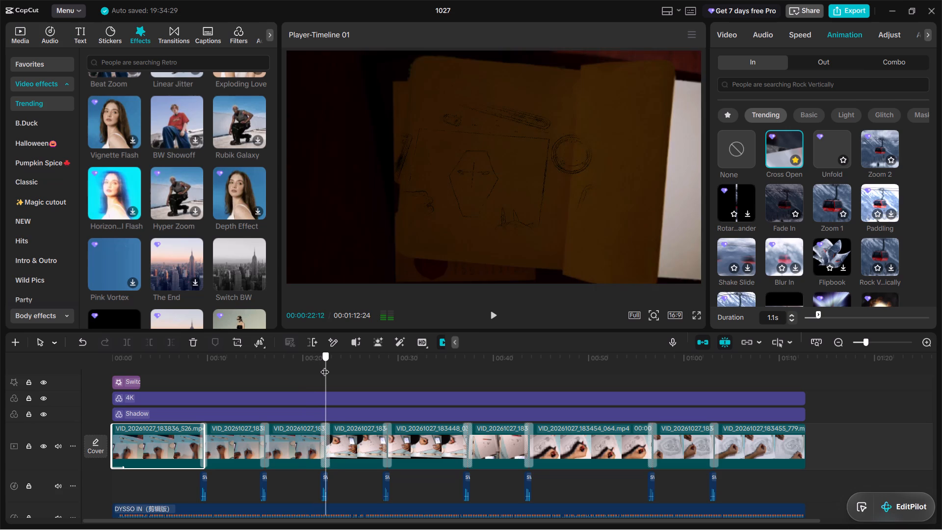
pyautogui.moveTo(325, 366); pyautogui.dragTo(411, 368)
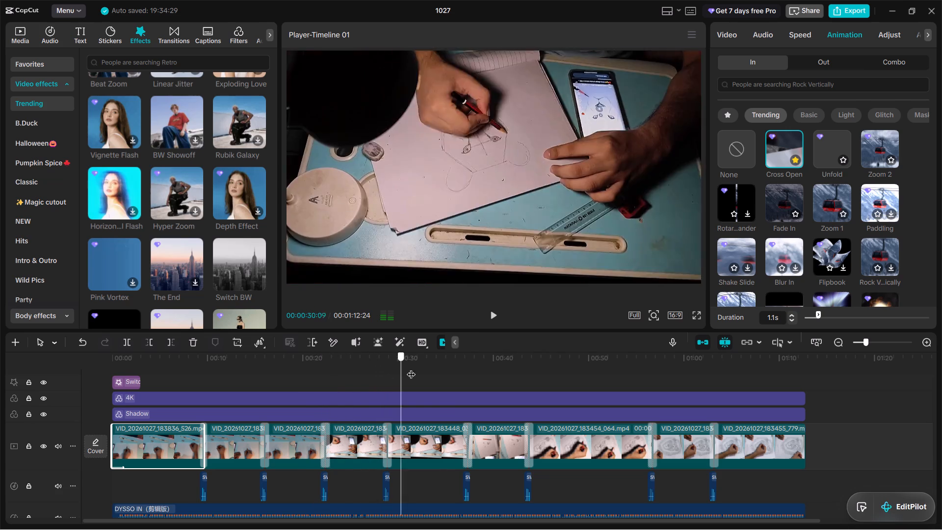
pyautogui.moveTo(411, 368); pyautogui.dragTo(542, 372)
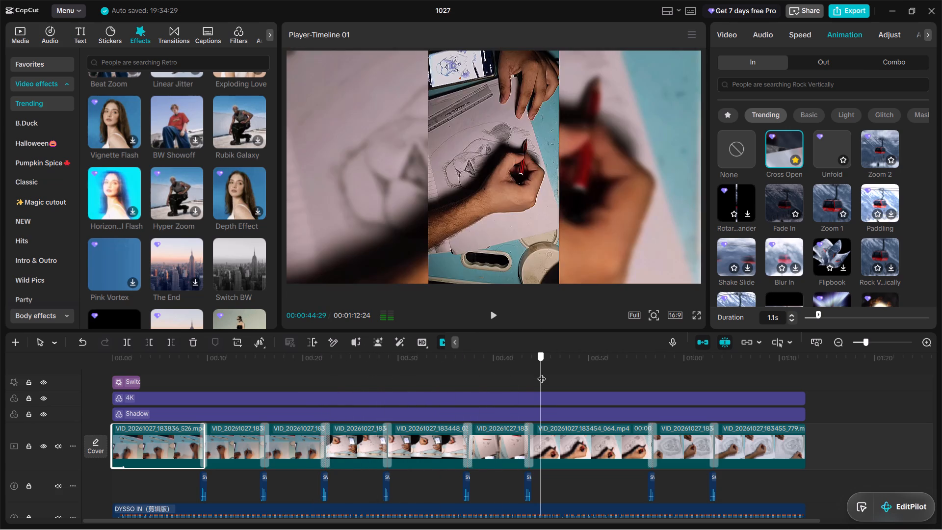
pyautogui.moveTo(542, 372); pyautogui.dragTo(651, 366)
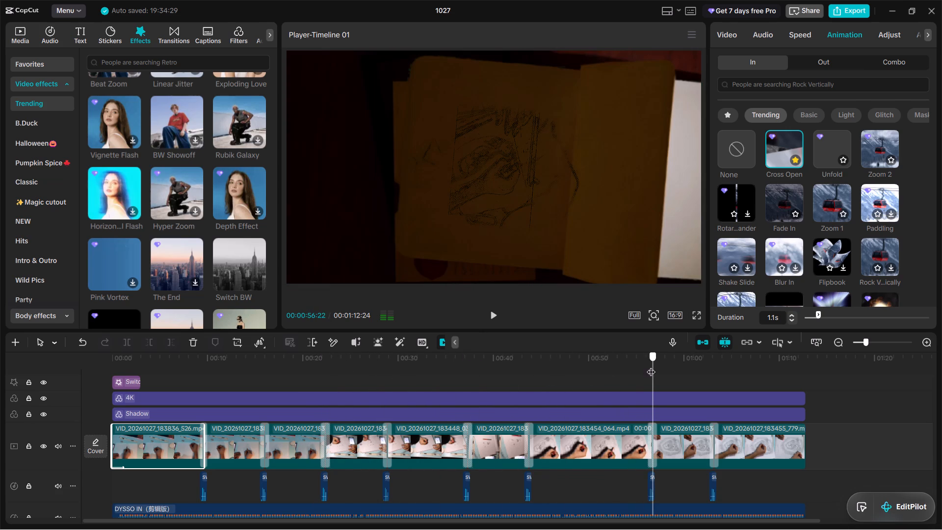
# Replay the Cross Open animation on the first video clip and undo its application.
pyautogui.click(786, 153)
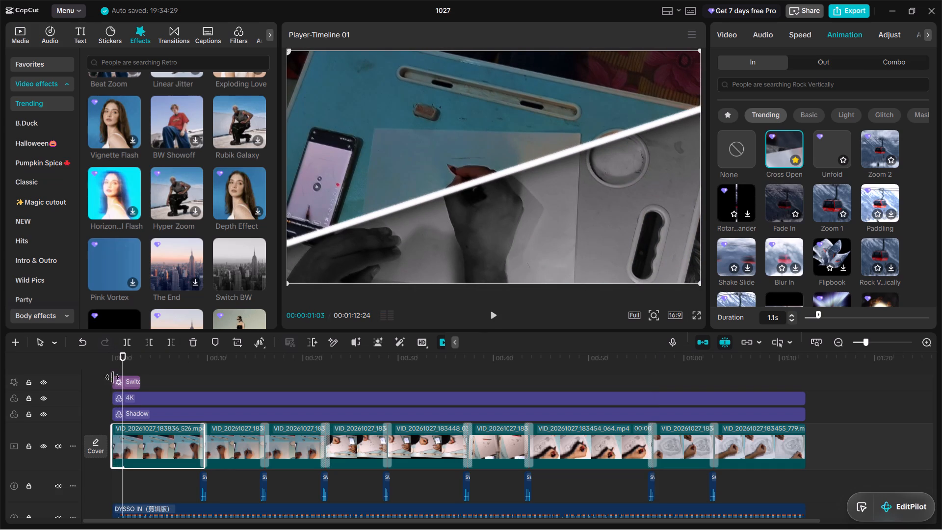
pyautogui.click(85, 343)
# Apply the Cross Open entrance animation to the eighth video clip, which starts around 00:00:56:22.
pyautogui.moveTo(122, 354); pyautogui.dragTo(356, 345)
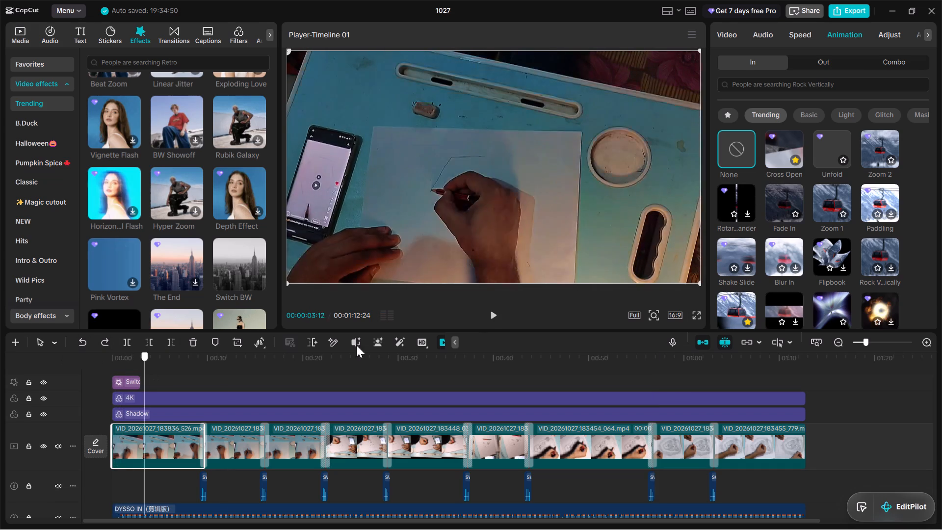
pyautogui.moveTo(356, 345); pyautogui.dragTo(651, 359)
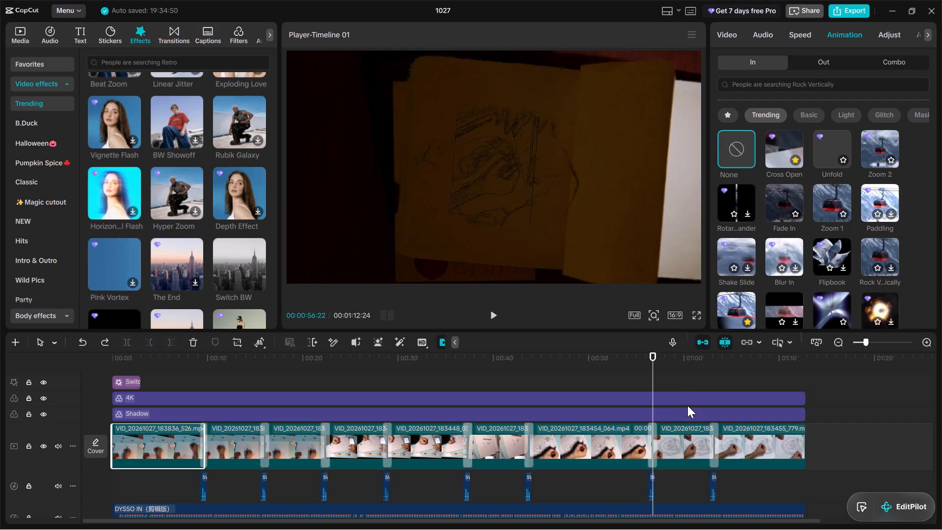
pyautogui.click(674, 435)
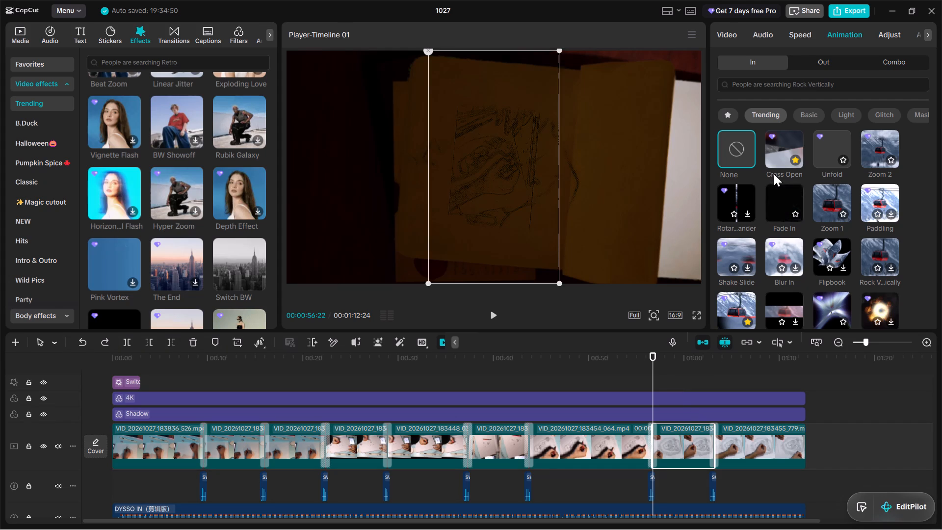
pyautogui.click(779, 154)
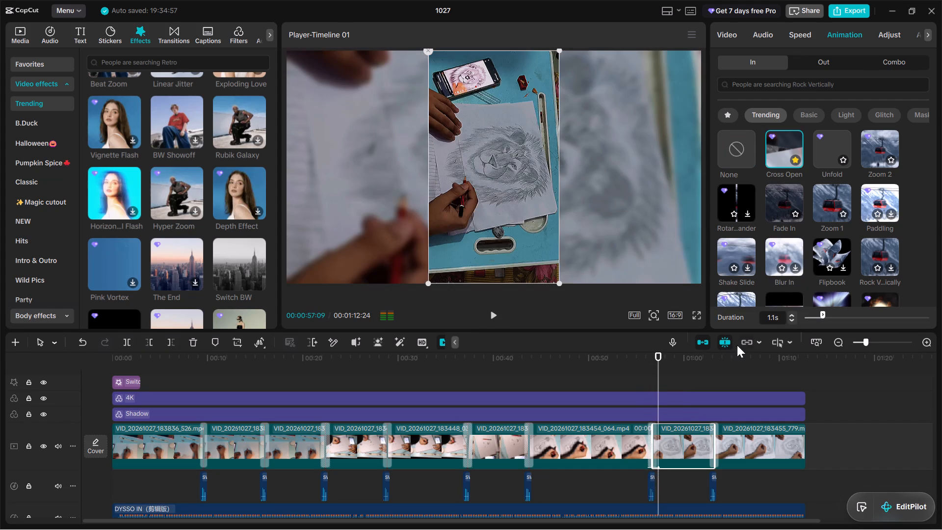
# Play back the transition into the eighth clip, around 00:00:55 to 00:00:58, to check its Cross Open animation.
pyautogui.moveTo(660, 353); pyautogui.dragTo(641, 357)
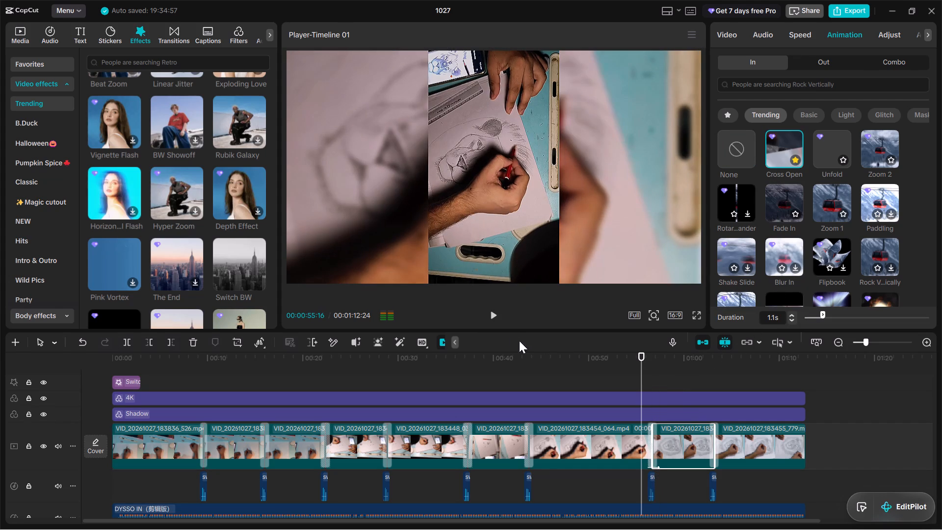
pyautogui.click(492, 314)
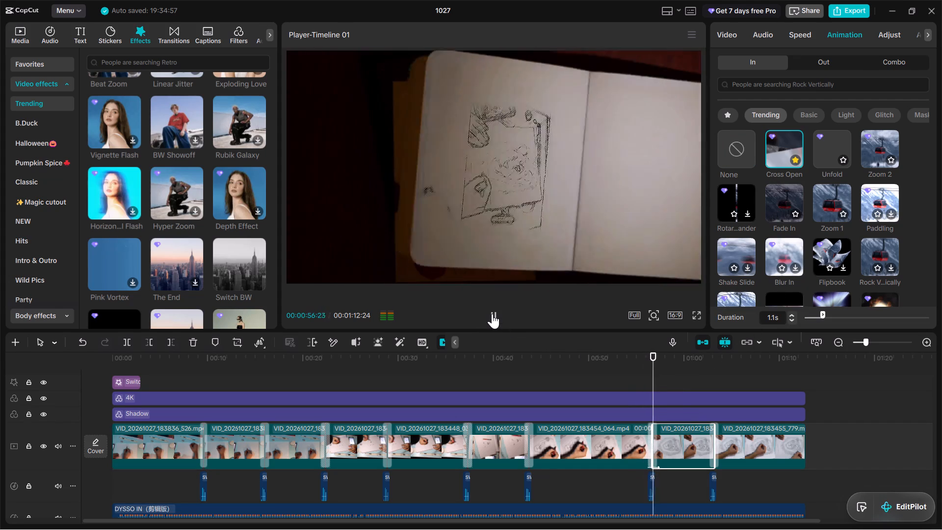
pyautogui.click(492, 314)
pyautogui.moveTo(660, 361); pyautogui.dragTo(633, 365)
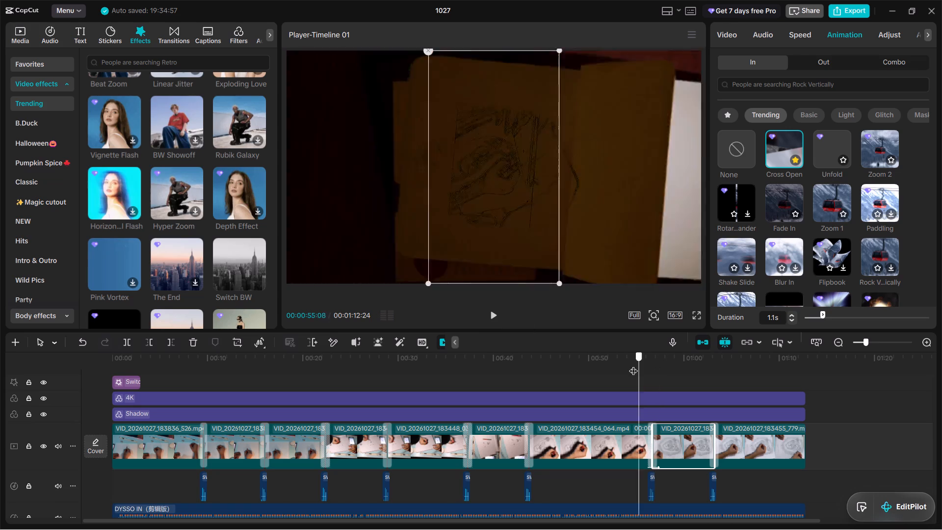
pyautogui.moveTo(633, 365); pyautogui.dragTo(632, 365)
pyautogui.click(493, 318)
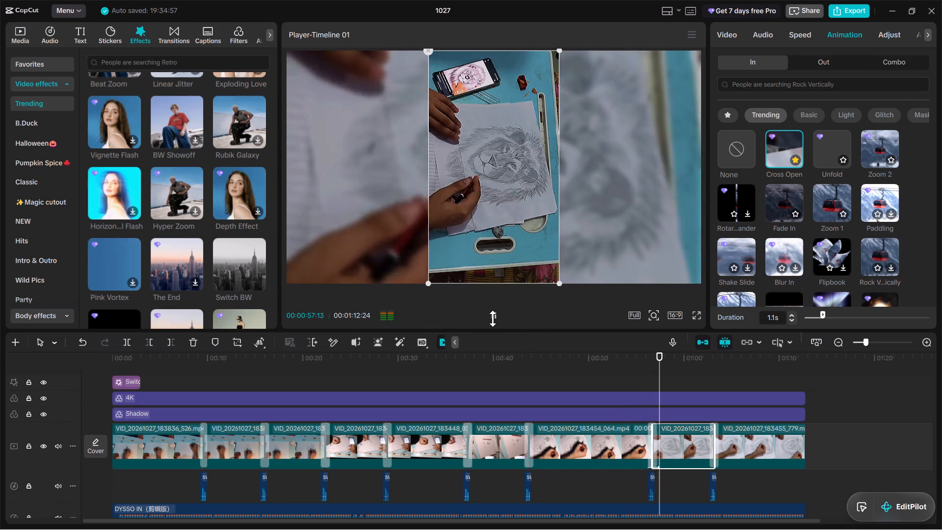
pyautogui.click(493, 318)
pyautogui.moveTo(669, 361); pyautogui.dragTo(664, 361)
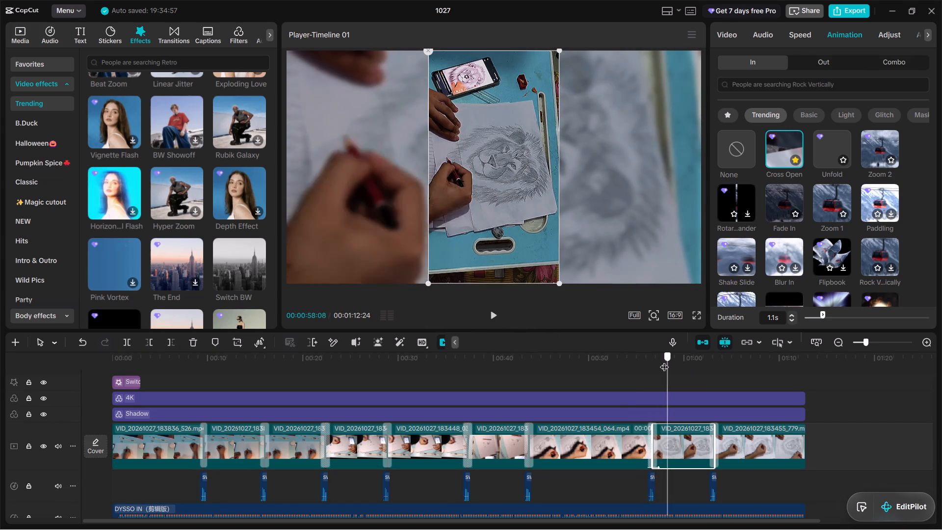
pyautogui.moveTo(664, 361); pyautogui.dragTo(654, 363)
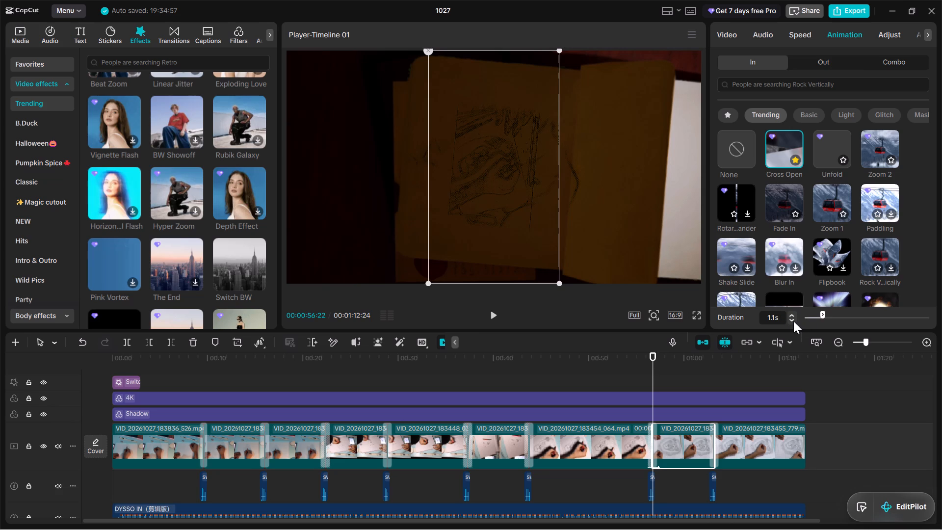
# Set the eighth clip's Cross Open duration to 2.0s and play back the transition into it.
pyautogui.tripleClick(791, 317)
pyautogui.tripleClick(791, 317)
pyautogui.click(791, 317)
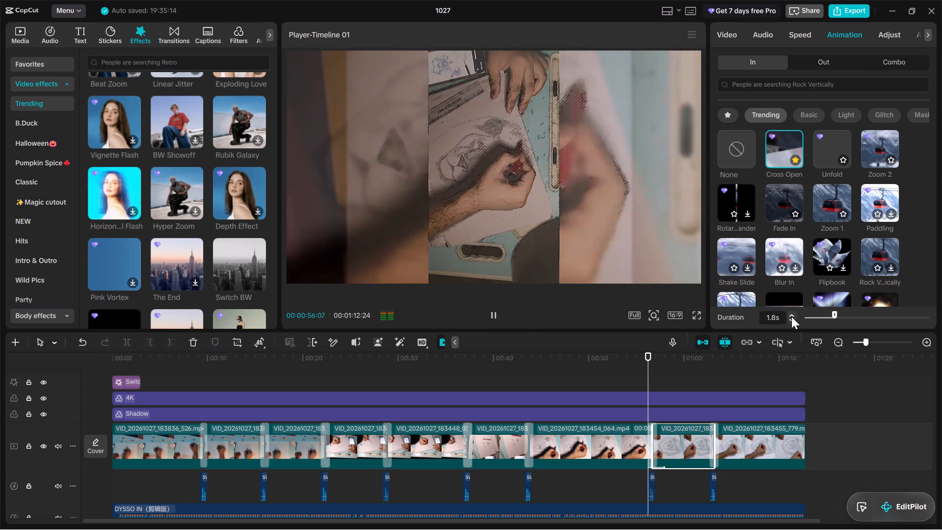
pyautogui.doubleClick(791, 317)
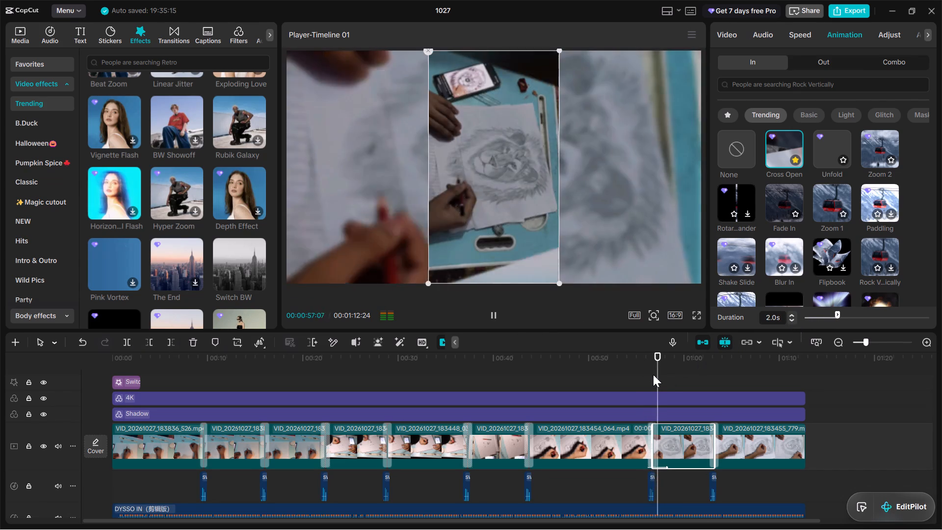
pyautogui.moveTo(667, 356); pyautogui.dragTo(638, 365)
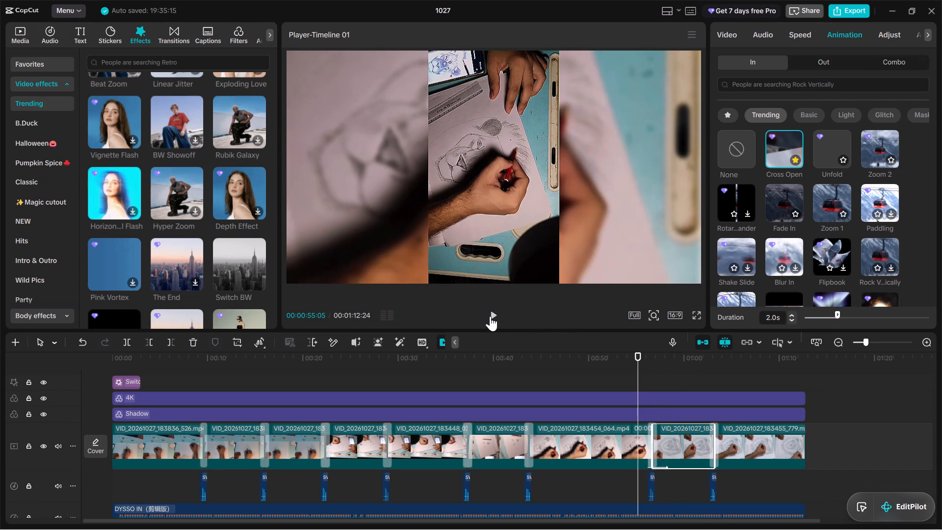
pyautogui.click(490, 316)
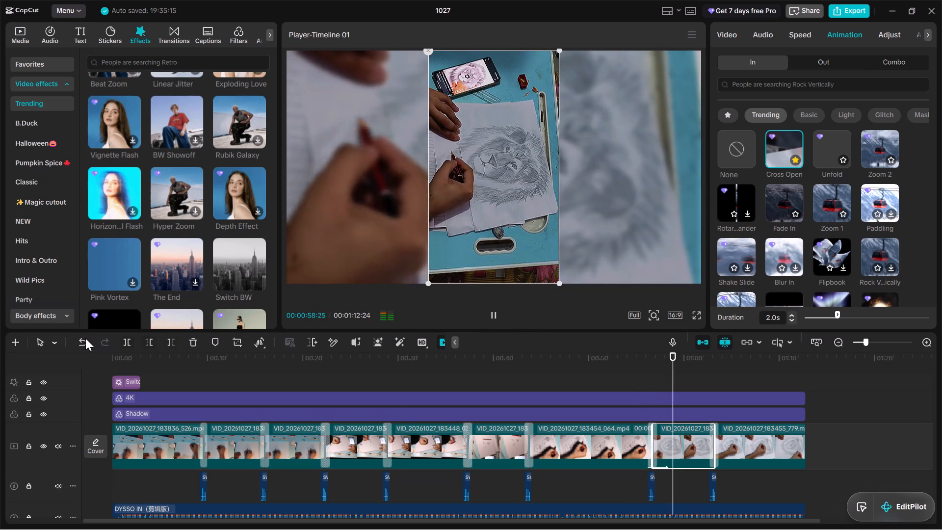
# Undo the eighth clip's duration changes and Cross Open animation, and the Switch BW effect at the timeline start.
pyautogui.click(81, 338)
pyautogui.tripleClick(81, 338)
pyautogui.tripleClick(81, 338)
pyautogui.tripleClick(81, 338)
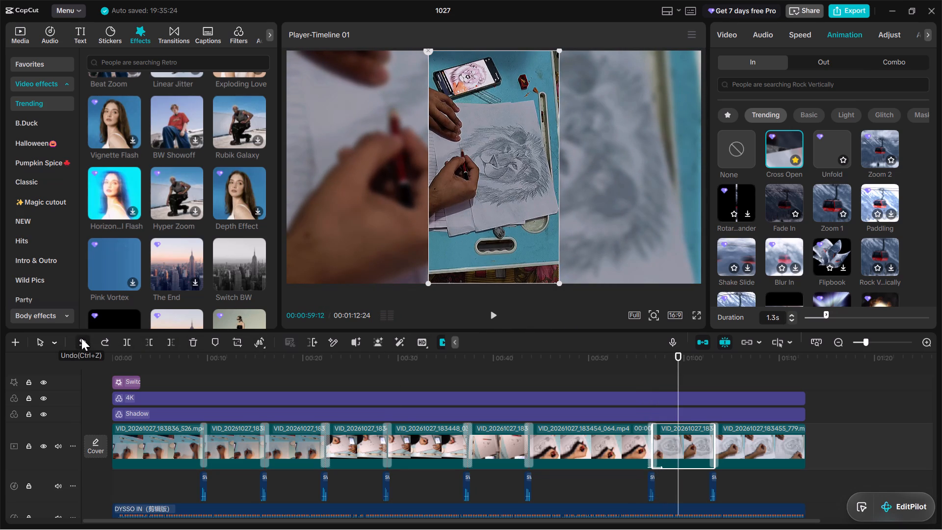
pyautogui.click(81, 338)
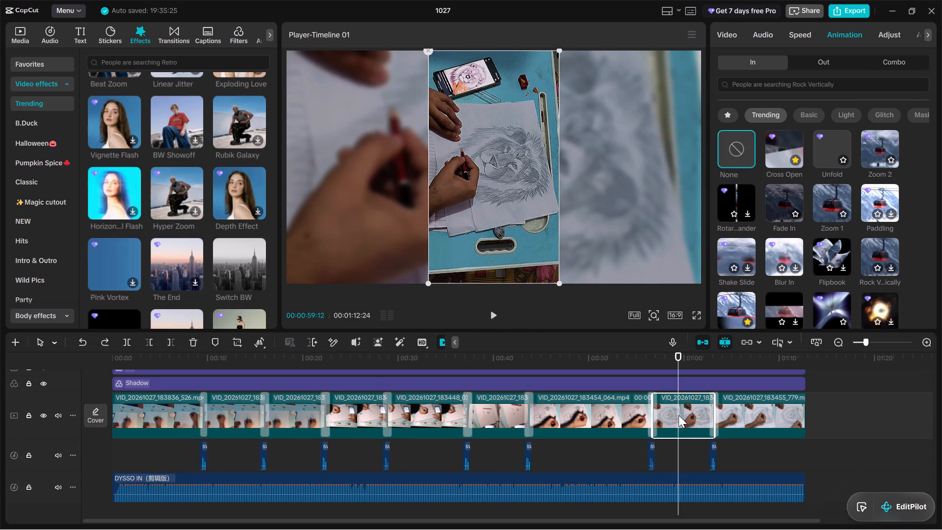
# Play the video's opening from 00:00:00:00 and check the tracks at the start of the timeline.
pyautogui.scroll(-1, 679, 412)
pyautogui.moveTo(682, 357); pyautogui.dragTo(0, 436)
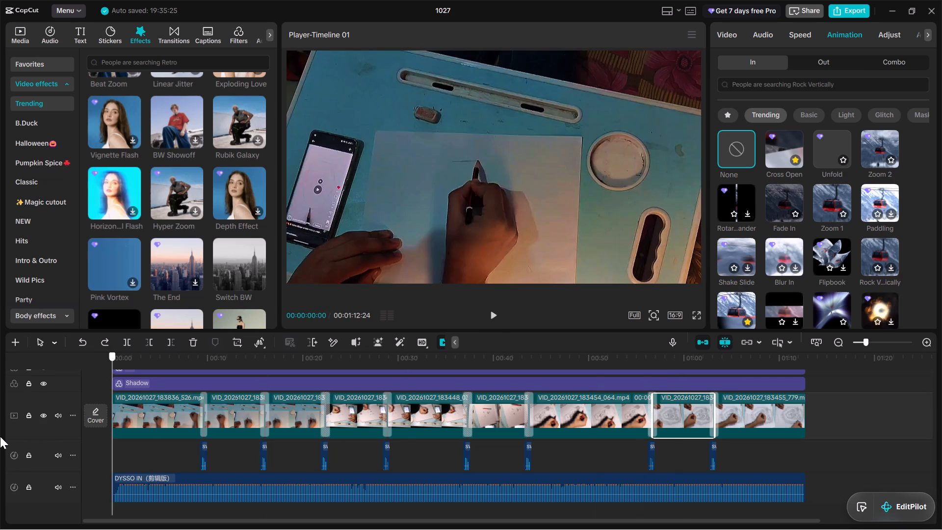
pyautogui.moveTo(0, 436); pyautogui.dragTo(0, 440)
pyautogui.click(489, 318)
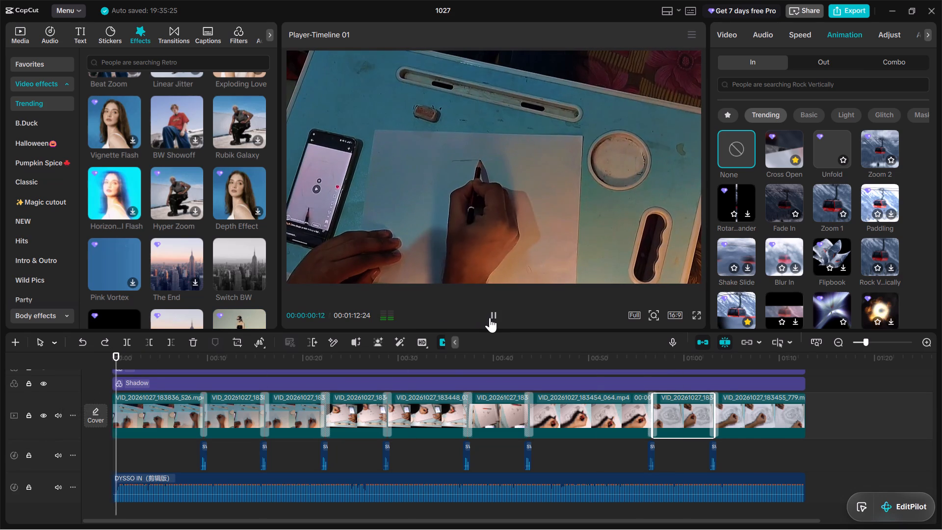
pyautogui.scroll(2, 402, 442)
pyautogui.scroll(1, 273, 454)
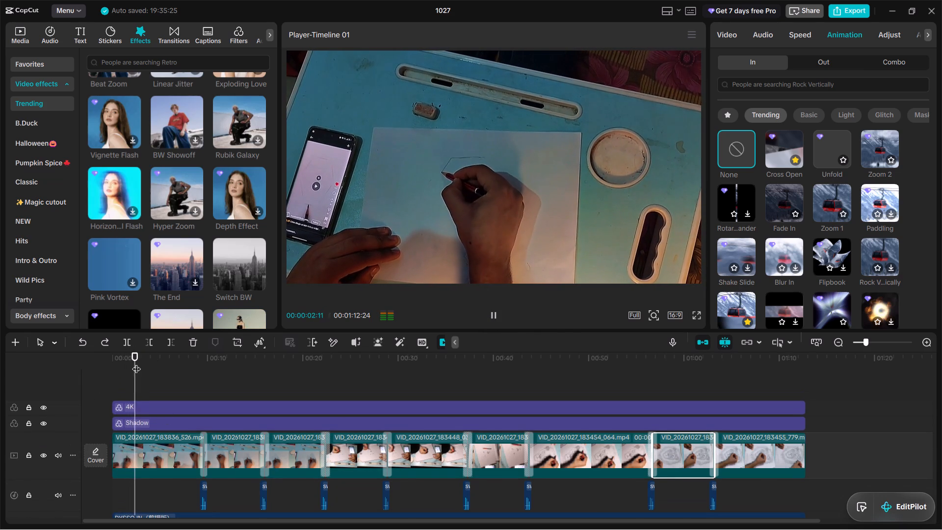
pyautogui.moveTo(136, 363); pyautogui.dragTo(95, 371)
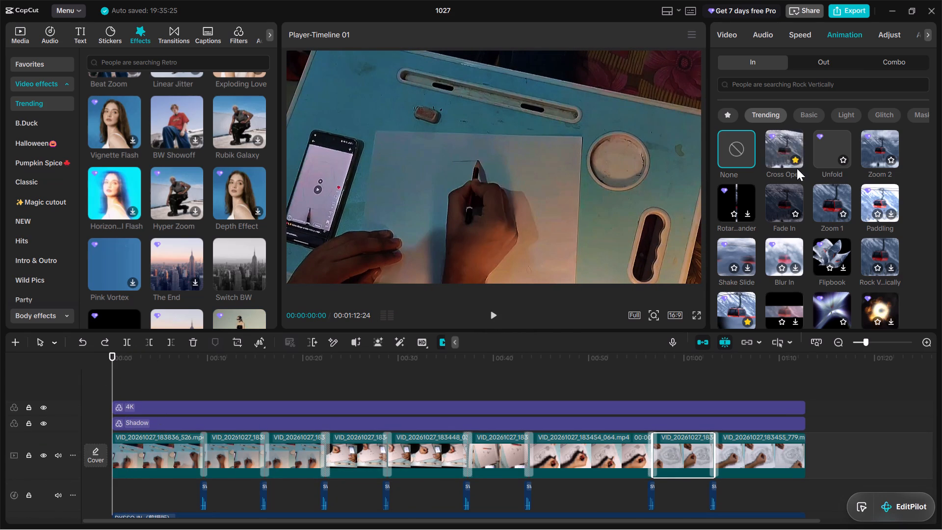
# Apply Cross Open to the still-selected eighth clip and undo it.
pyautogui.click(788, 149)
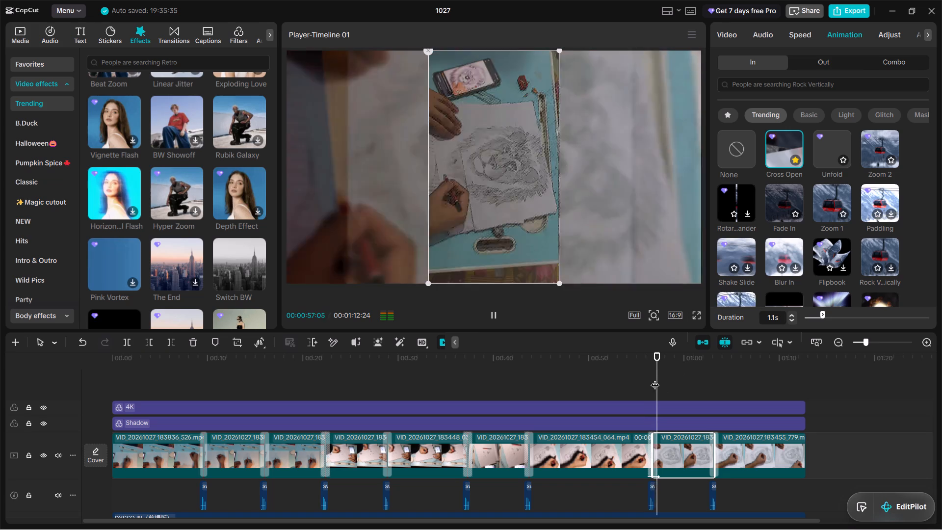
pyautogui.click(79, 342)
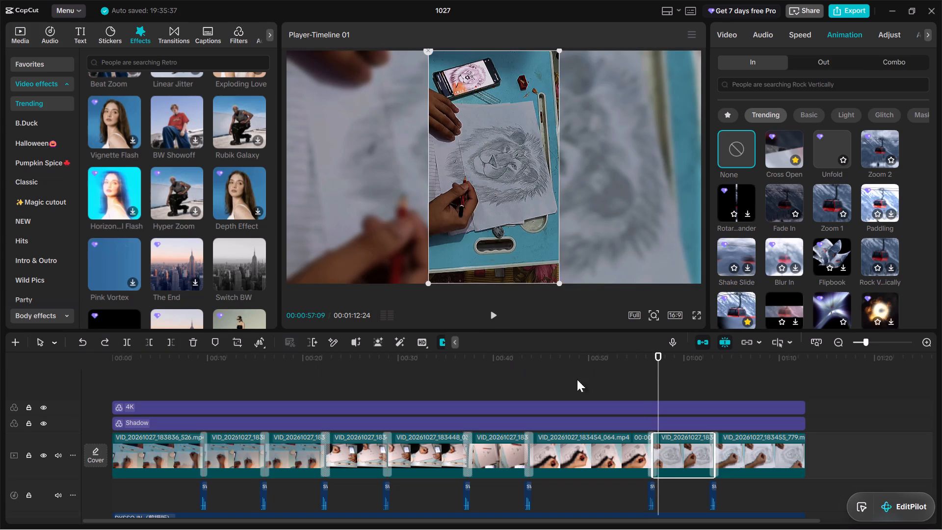
# Apply the Cross Open entrance animation to the first video clip and play it back from 00:00:00:00.
pyautogui.moveTo(657, 358); pyautogui.dragTo(0, 419)
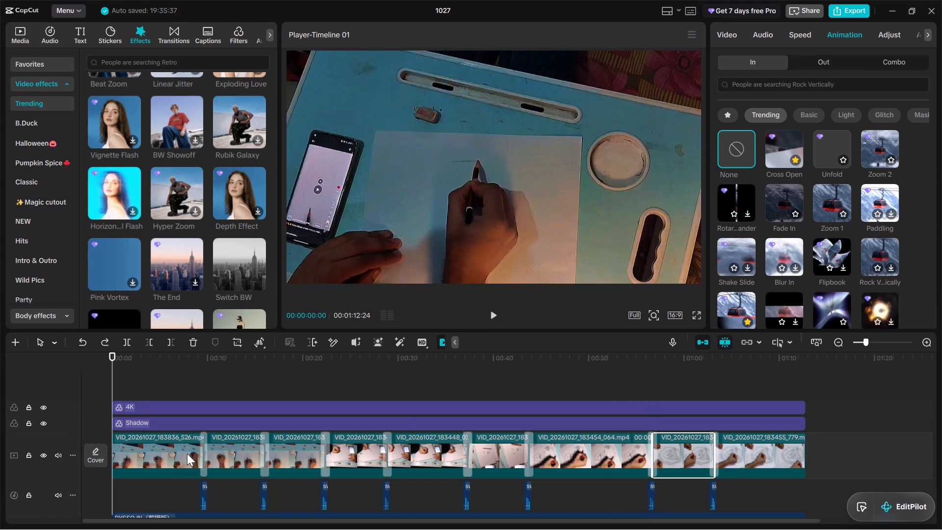
pyautogui.click(147, 456)
pyautogui.click(795, 141)
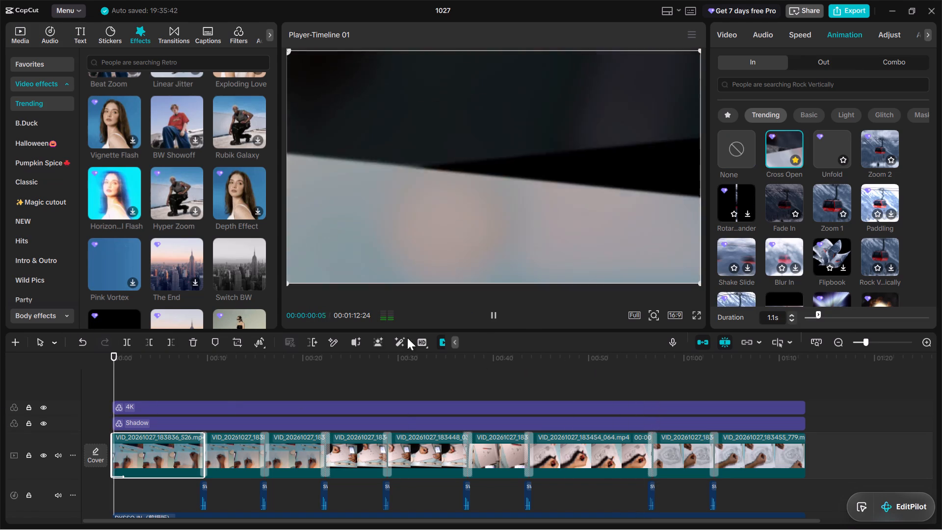
pyautogui.moveTo(123, 354); pyautogui.dragTo(122, 354)
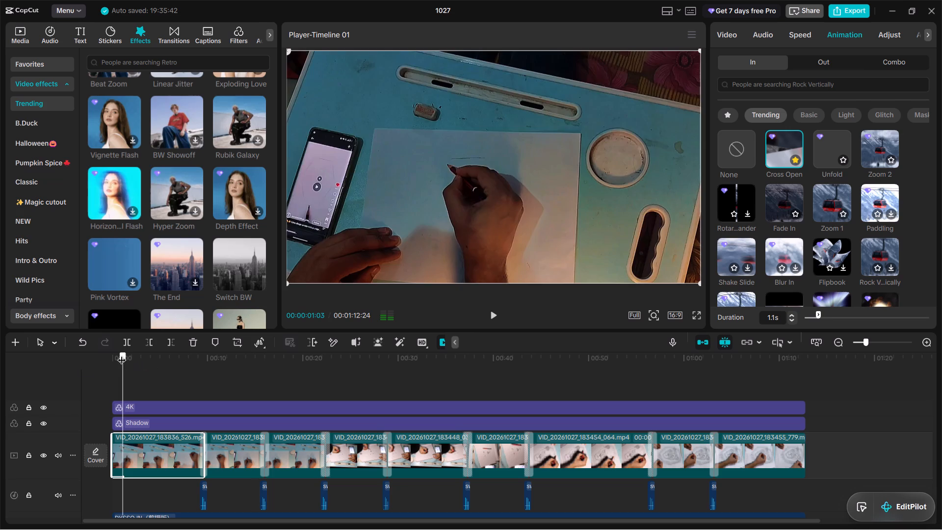
pyautogui.moveTo(122, 354); pyautogui.dragTo(59, 371)
pyautogui.click(491, 313)
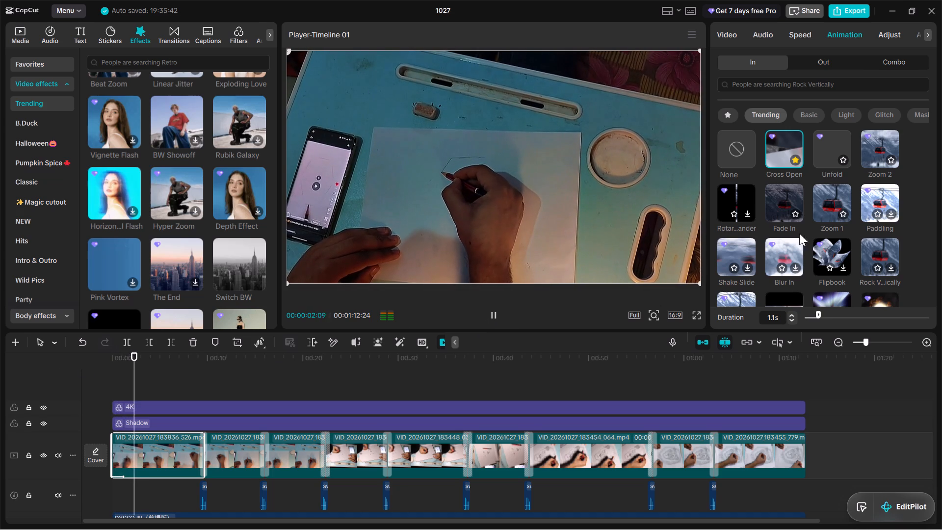
# Set the first clip's Cross Open duration to 1.3s and return the playhead to 00:00:00:00.
pyautogui.click(790, 315)
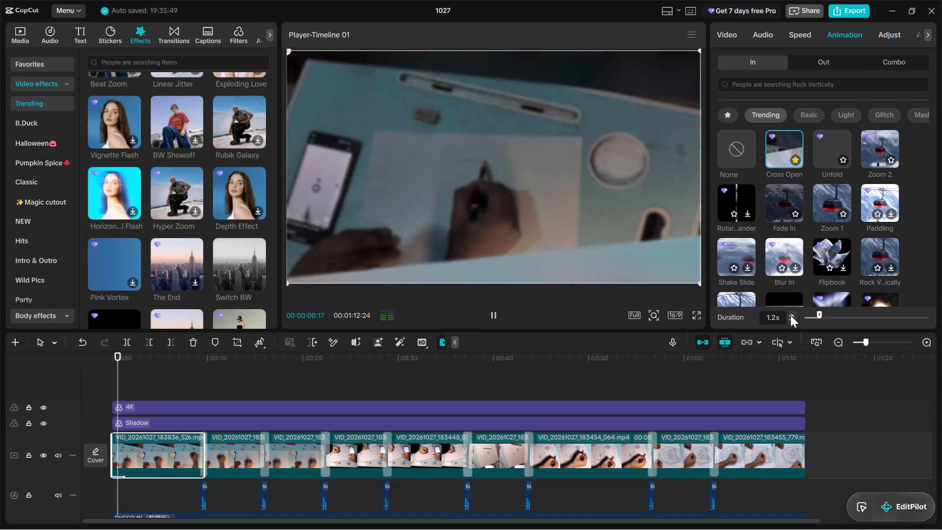
pyautogui.click(790, 315)
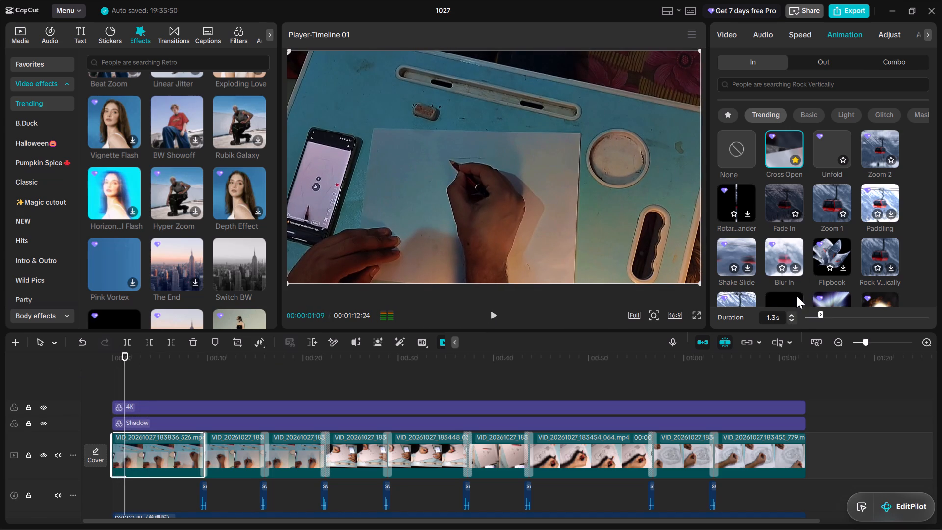
pyautogui.moveTo(126, 358); pyautogui.dragTo(31, 366)
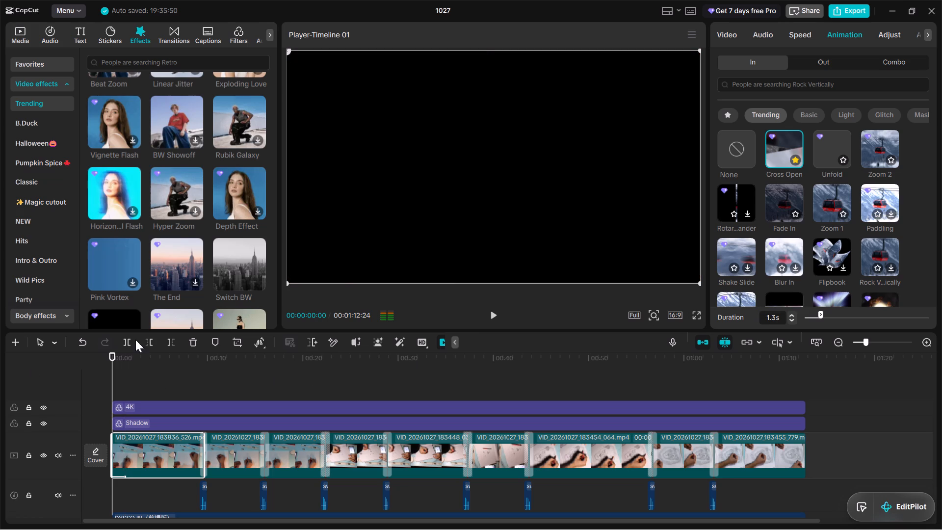
# Play the video from 00:00:00:00 up to the first transition to check the Cross Open opening.
pyautogui.click(497, 310)
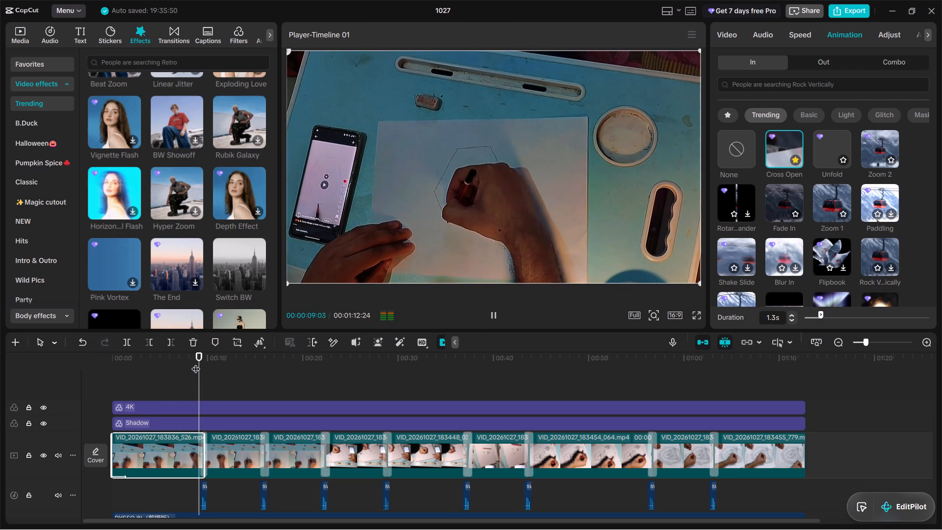
pyautogui.click(196, 362)
# Apply the Zoom 2 entrance animation to the second video clip, keeping its default duration.
pyautogui.click(226, 469)
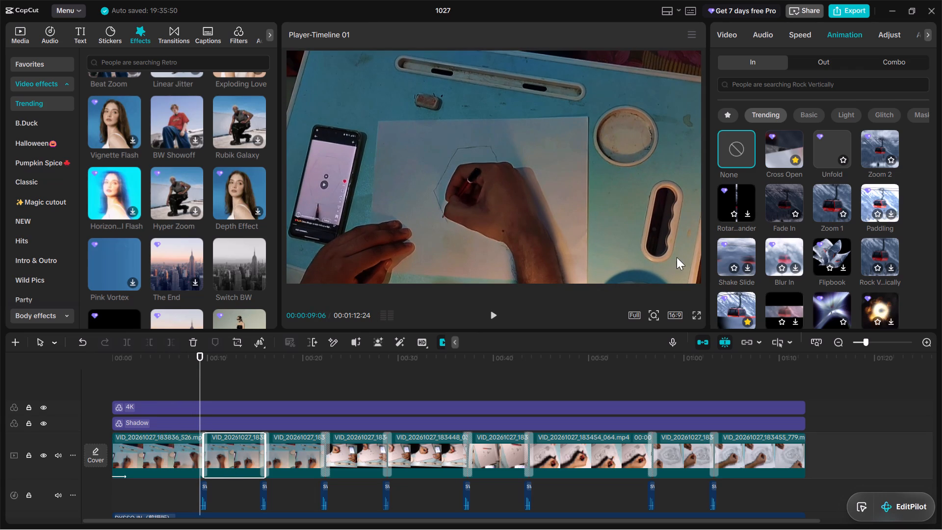
pyautogui.click(885, 150)
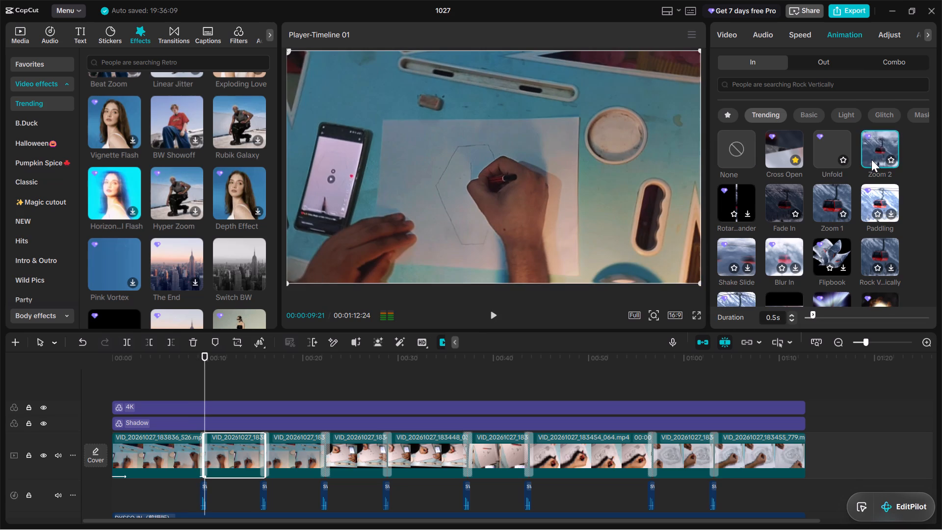
pyautogui.moveTo(207, 354); pyautogui.dragTo(260, 363)
pyautogui.click(872, 144)
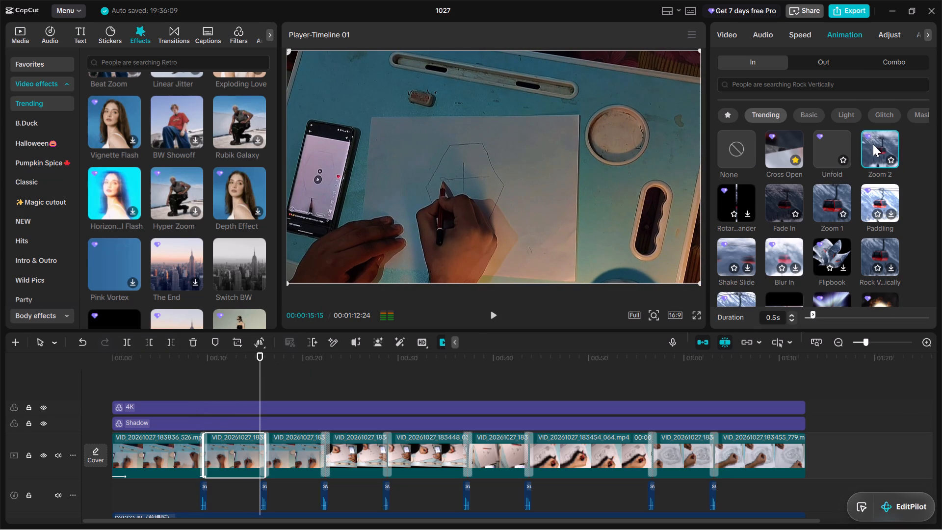
# Apply the Zoom 2 entrance animation to the third video clip and set its duration to 0.9s.
pyautogui.click(281, 440)
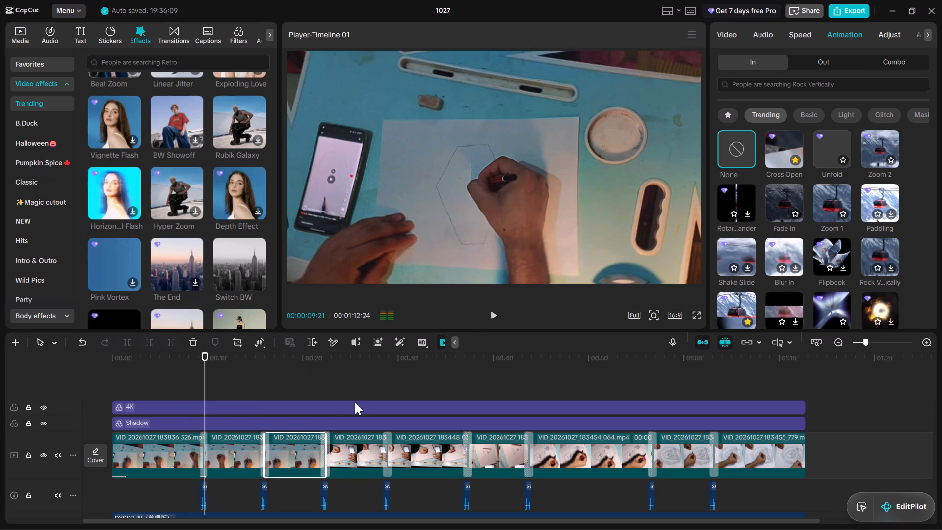
pyautogui.click(880, 154)
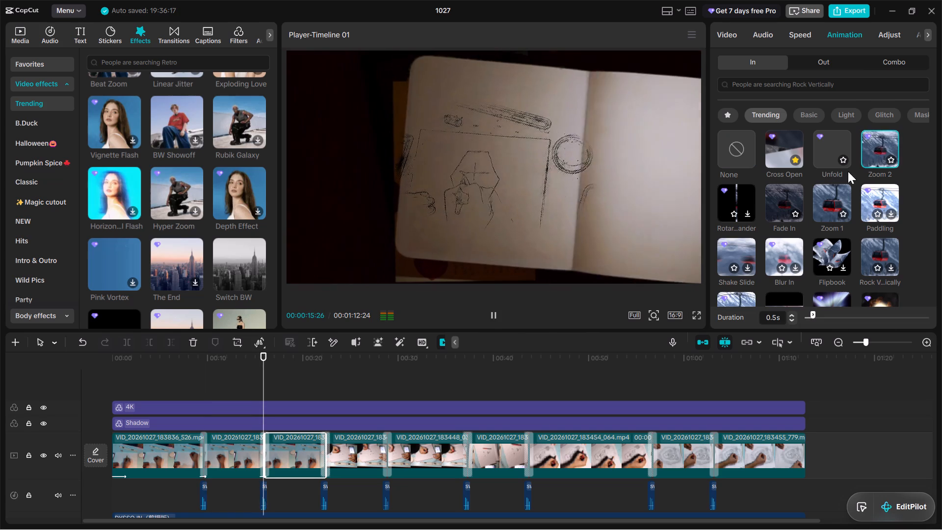
pyautogui.tripleClick(791, 314)
pyautogui.click(791, 314)
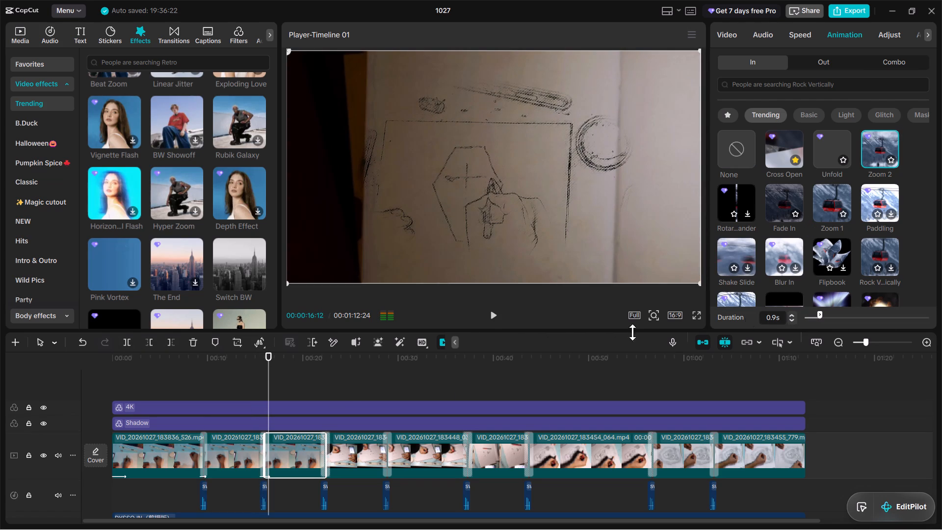
# Apply the Zoom 2 entrance animation to the fourth video clip and set its duration to 0.9s.
pyautogui.moveTo(267, 358); pyautogui.dragTo(325, 358)
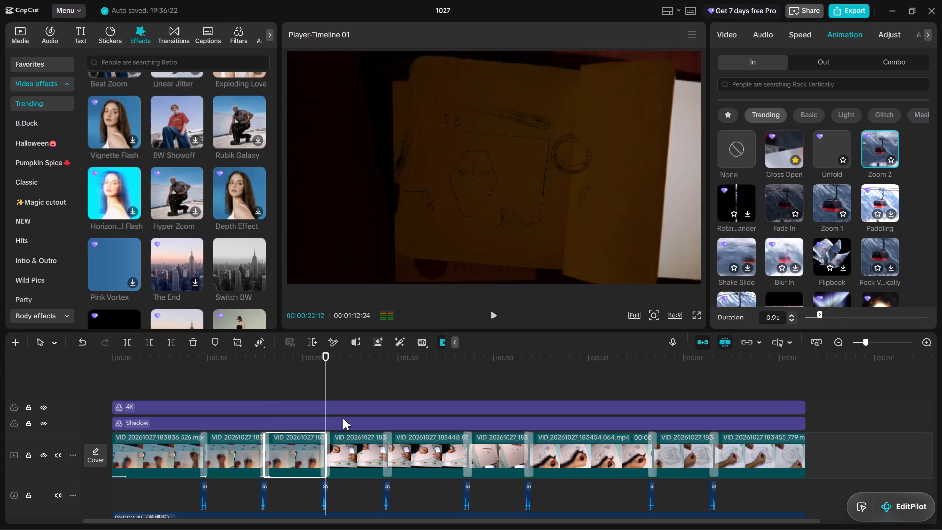
pyautogui.click(351, 437)
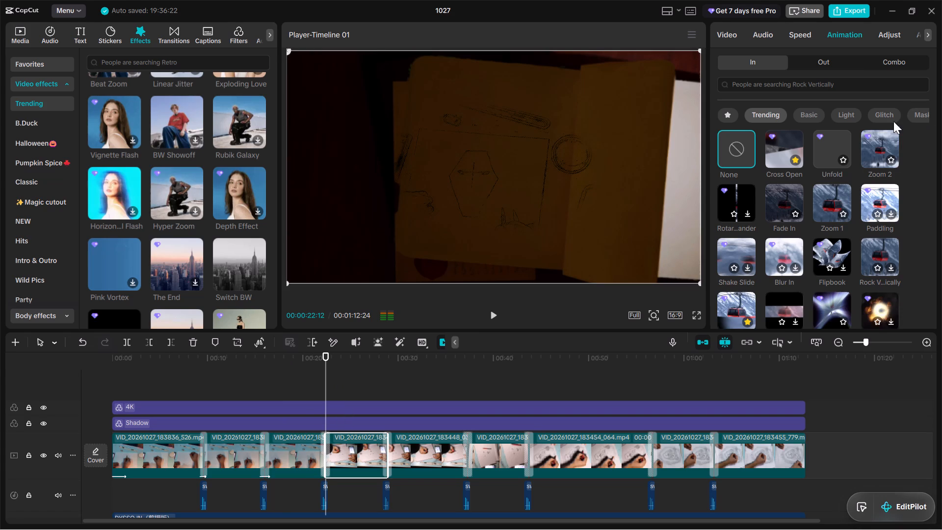
pyautogui.click(882, 148)
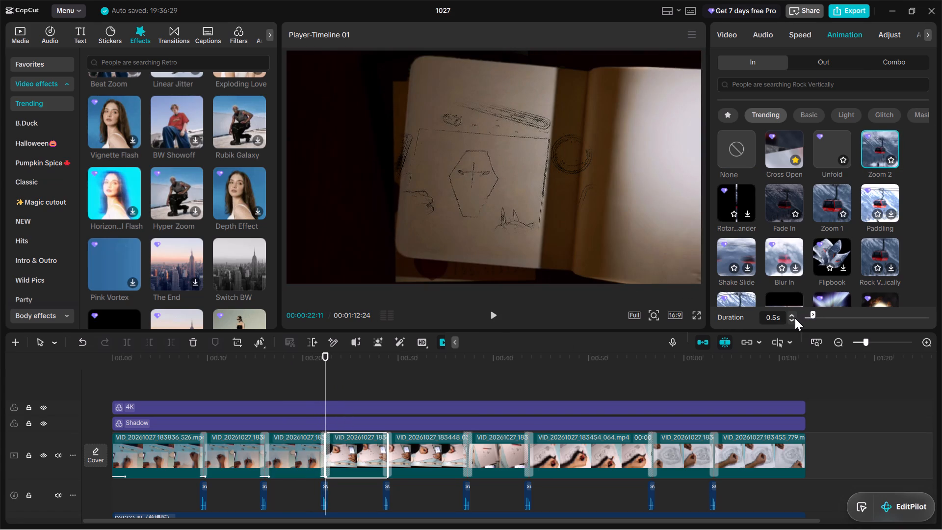
pyautogui.tripleClick(793, 318)
pyautogui.click(793, 318)
pyautogui.click(793, 318)
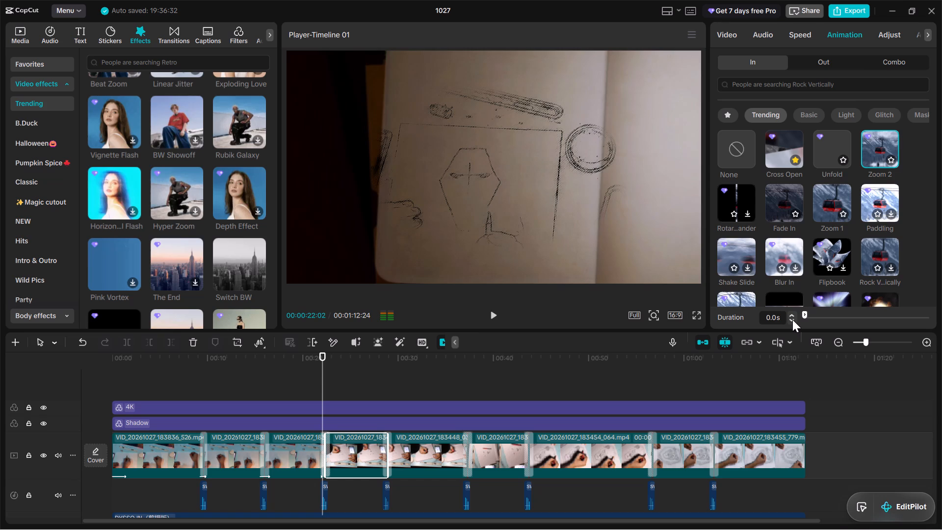
pyautogui.tripleClick(792, 319)
pyautogui.doubleClick(790, 321)
pyautogui.tripleClick(793, 316)
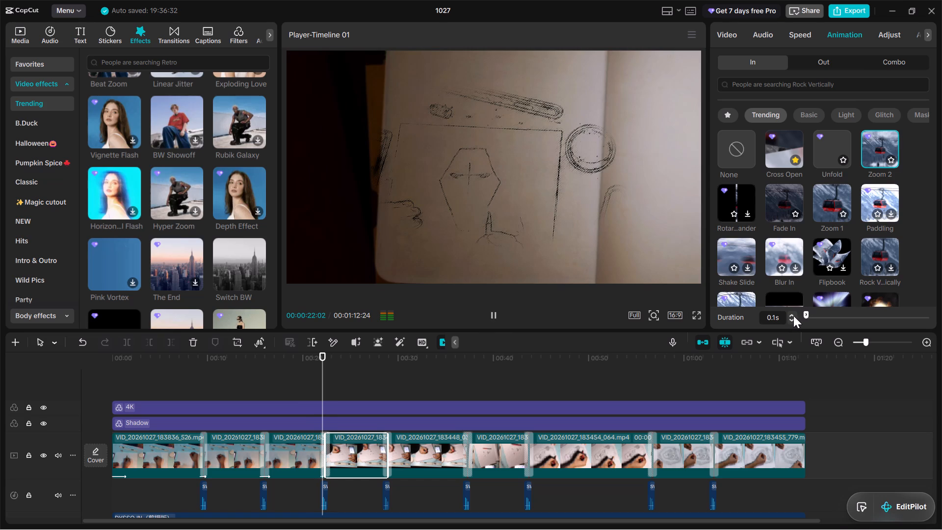
pyautogui.tripleClick(793, 314)
pyautogui.doubleClick(793, 314)
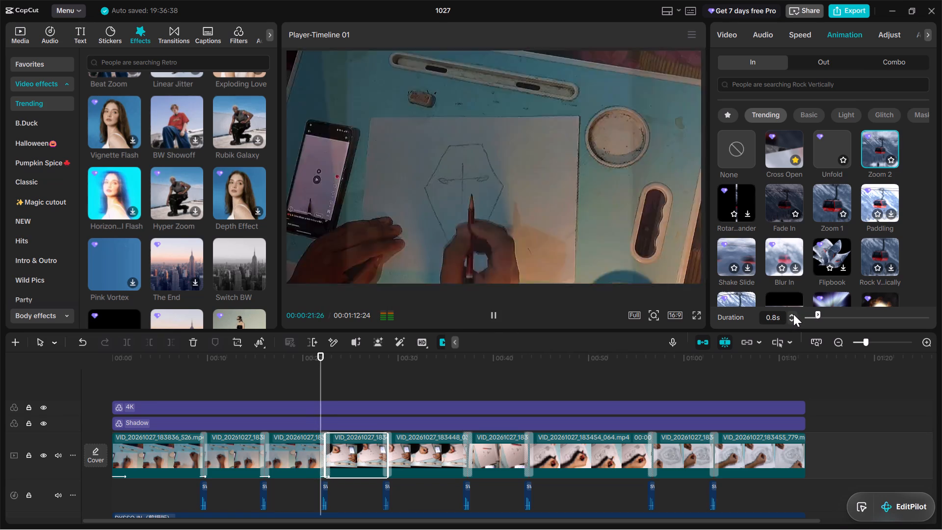
pyautogui.click(793, 314)
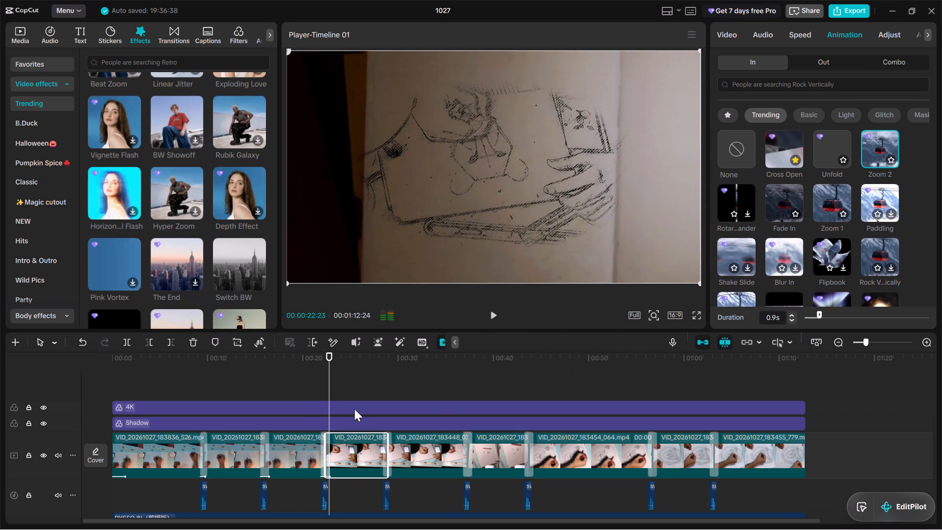
# Apply the Zoom 2 entrance animation to the fifth video clip and set its duration to 0.9s.
pyautogui.moveTo(328, 354); pyautogui.dragTo(383, 363)
pyautogui.click(410, 448)
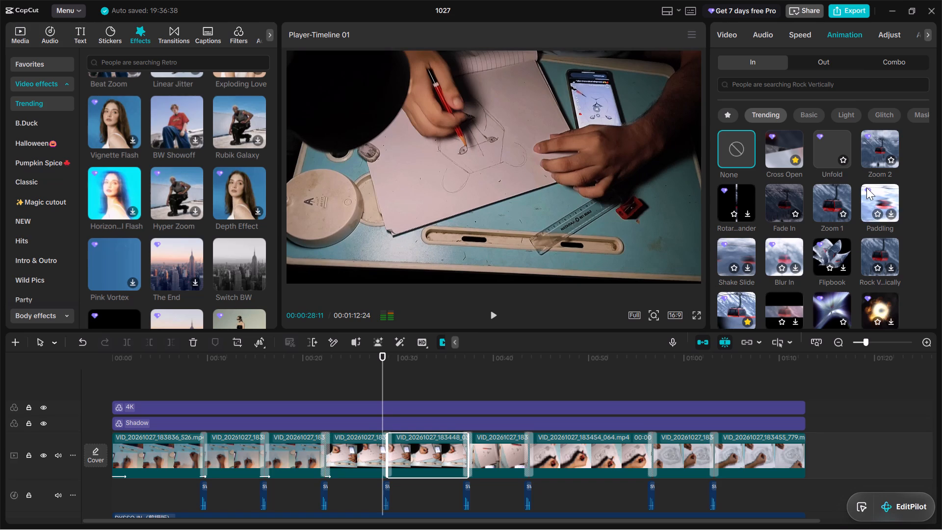
pyautogui.click(877, 151)
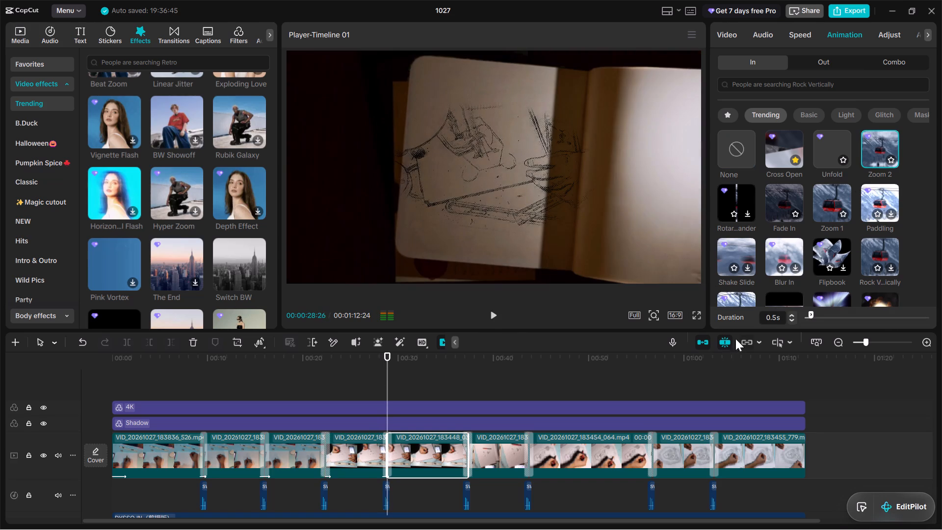
pyautogui.tripleClick(791, 316)
pyautogui.click(791, 316)
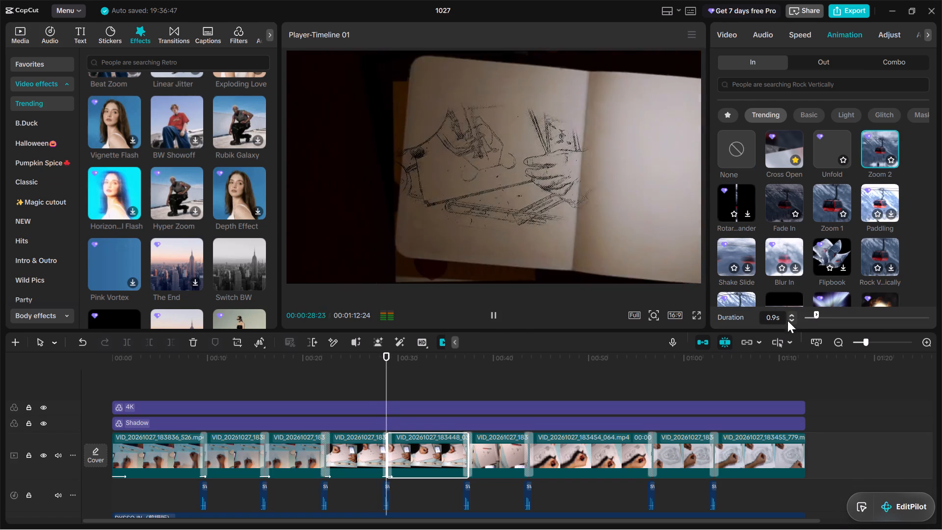
# Apply the Zoom 2 entrance animation to the sixth video clip and match its duration to the preceding clip's 0.9s.
pyautogui.moveTo(391, 358); pyautogui.dragTo(466, 373)
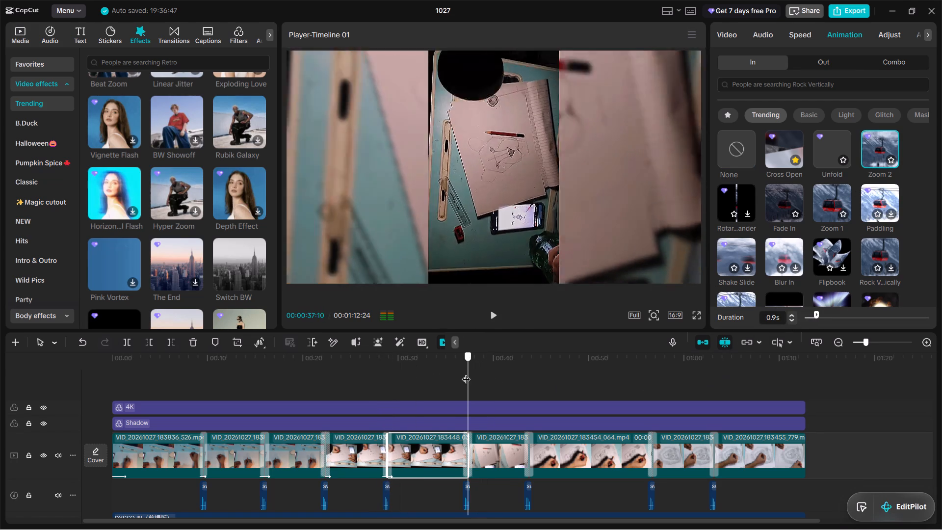
pyautogui.moveTo(466, 373); pyautogui.dragTo(462, 375)
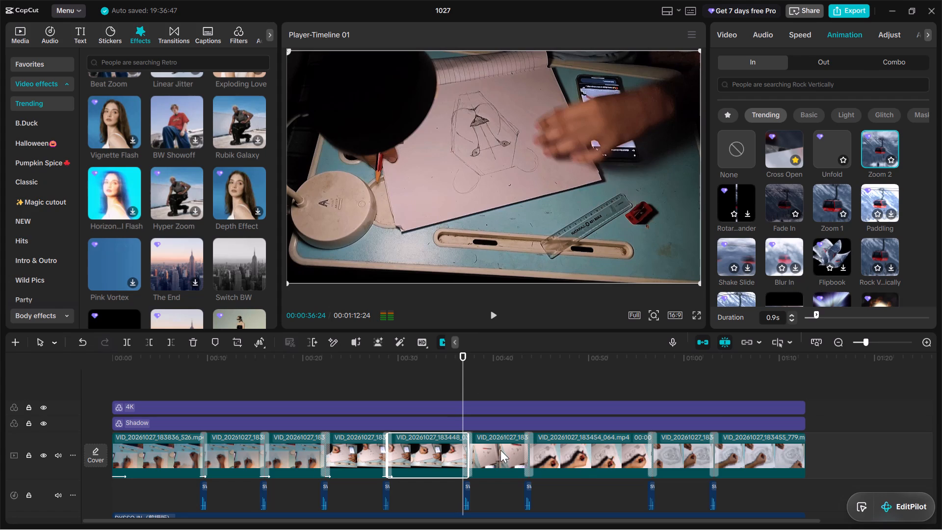
pyautogui.click(497, 448)
pyautogui.click(875, 153)
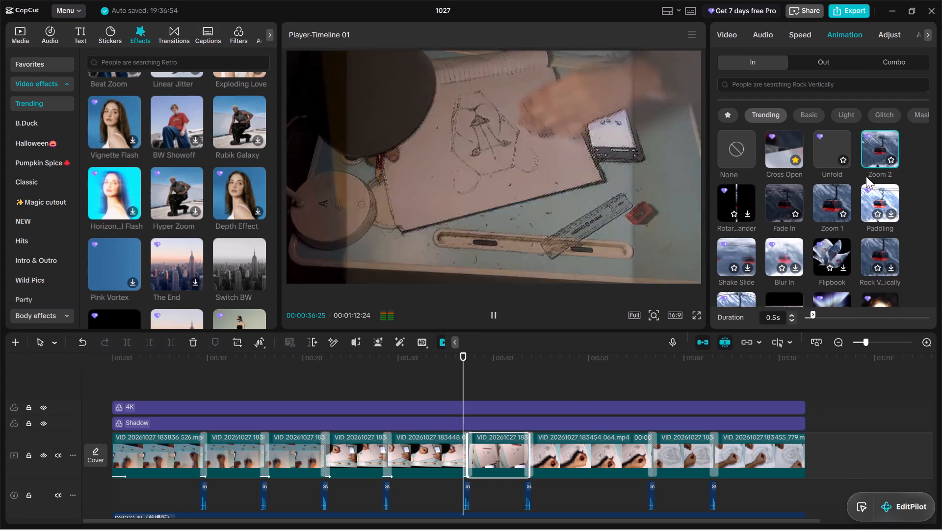
pyautogui.click(789, 317)
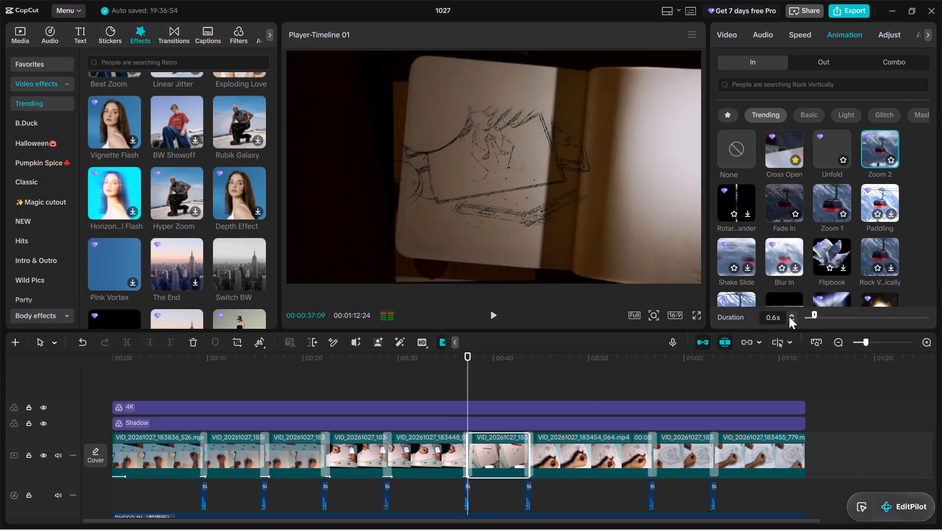
pyautogui.tripleClick(790, 314)
pyautogui.click(790, 314)
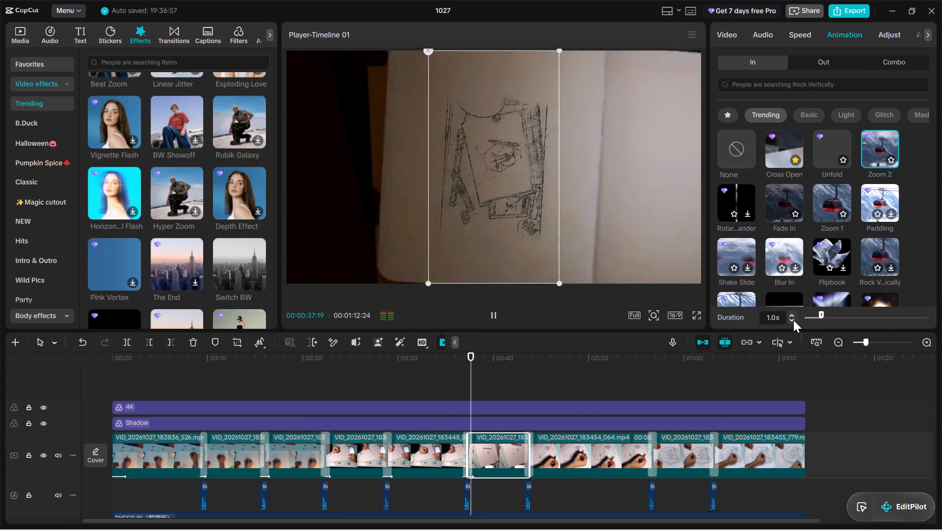
pyautogui.click(793, 320)
# Apply the Zoom 2 entrance animation to the seventh video clip and set its duration to 0.9s.
pyautogui.moveTo(474, 360); pyautogui.dragTo(522, 361)
pyautogui.click(576, 450)
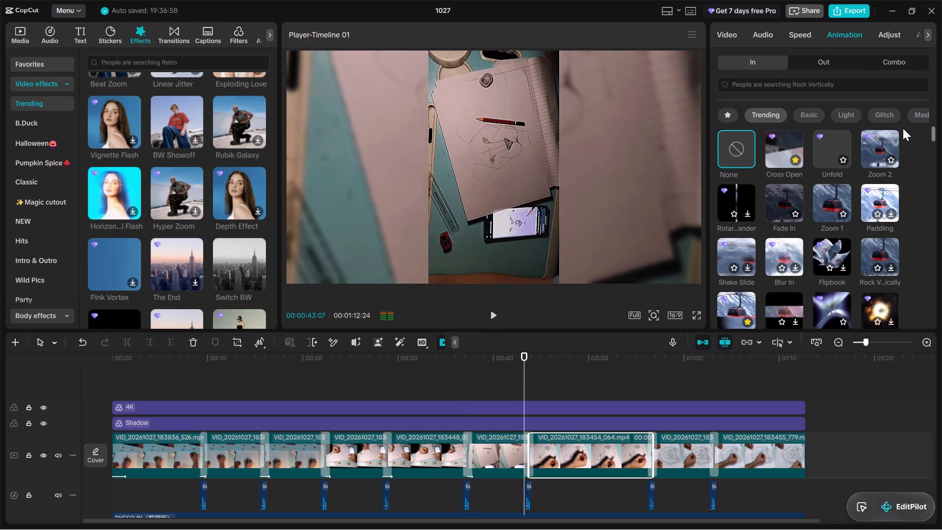
pyautogui.click(884, 146)
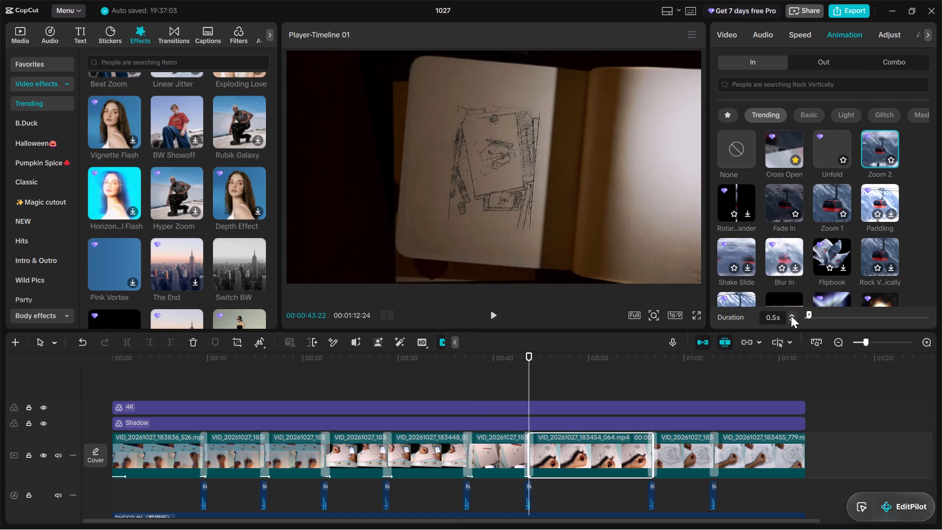
pyautogui.tripleClick(791, 316)
pyautogui.click(791, 316)
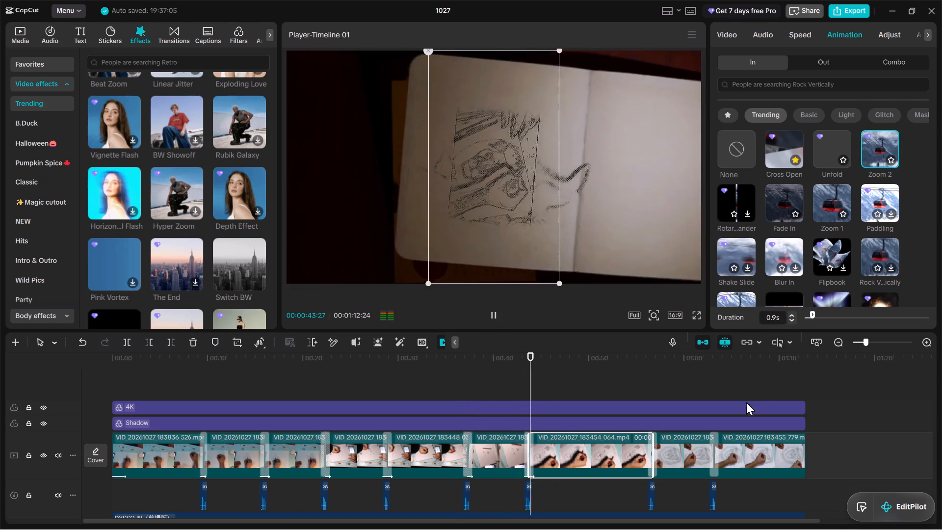
# Apply the Zoom 2 entrance animation to the eighth video clip and set its duration to 0.9s.
pyautogui.click(676, 443)
pyautogui.moveTo(530, 353); pyautogui.dragTo(647, 380)
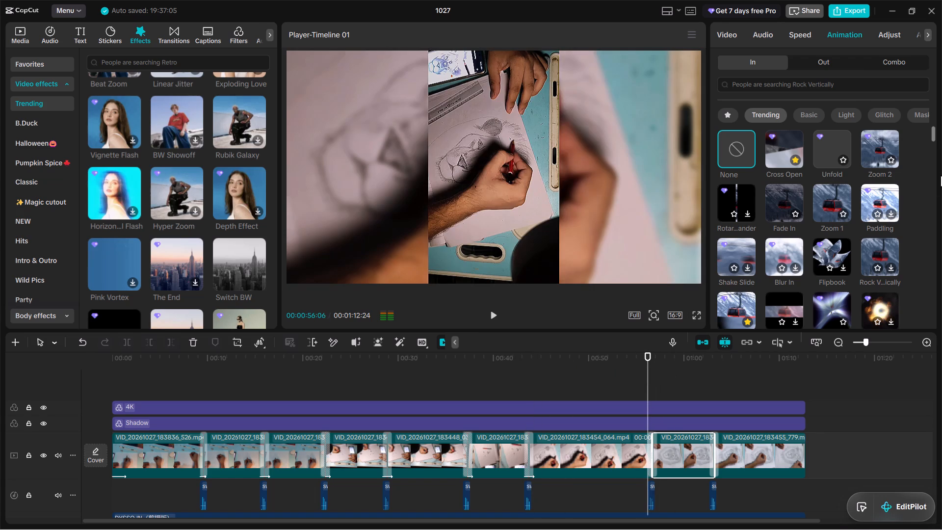
pyautogui.click(884, 148)
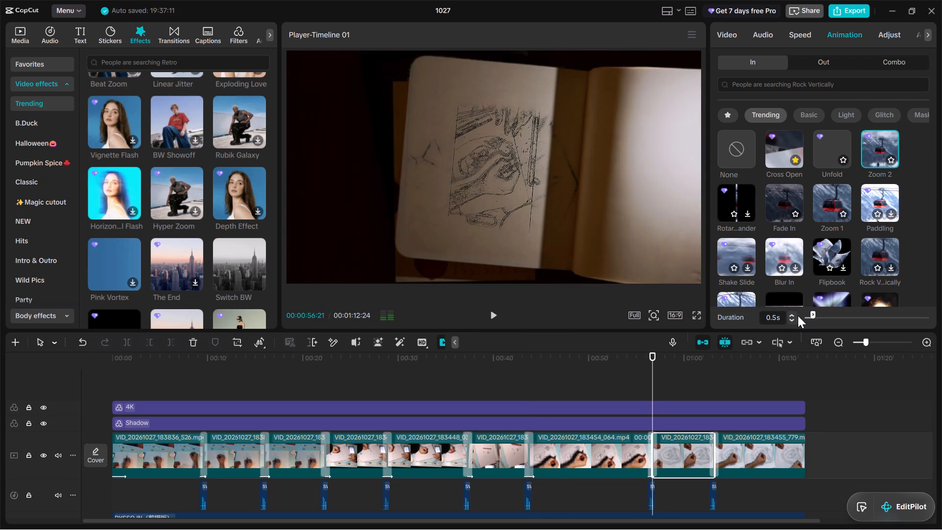
pyautogui.click(792, 316)
pyautogui.doubleClick(792, 316)
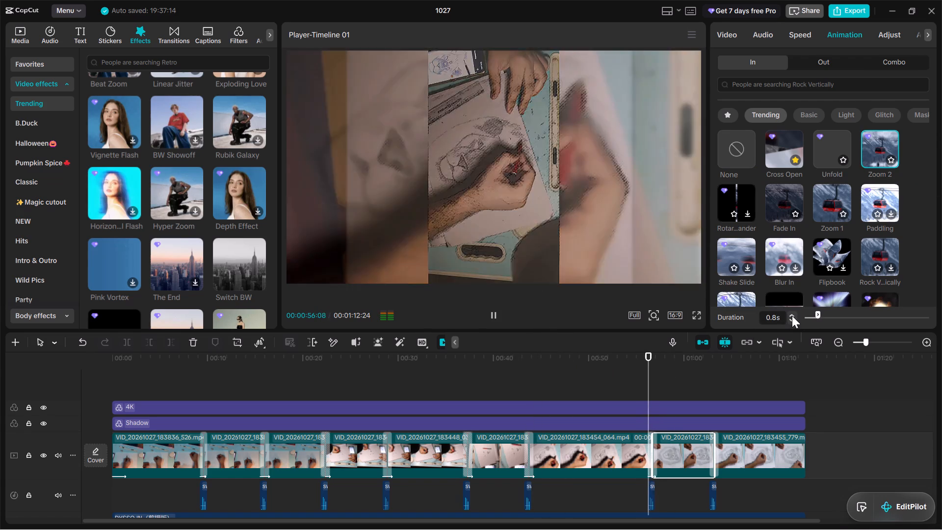
pyautogui.click(792, 316)
# Apply the Zoom 2 entrance animation to the ninth, last video clip and set its duration to 0.9s.
pyautogui.moveTo(657, 357); pyautogui.dragTo(695, 357)
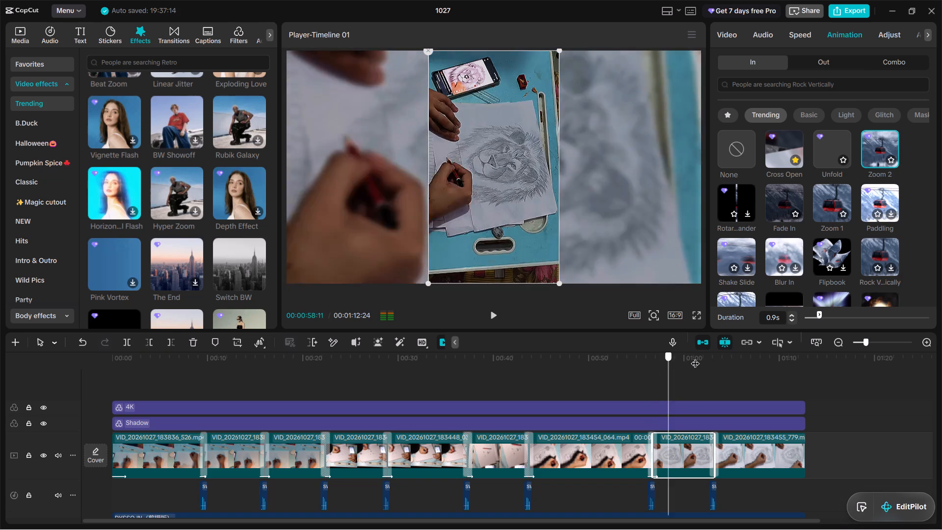
pyautogui.moveTo(695, 357); pyautogui.dragTo(709, 357)
pyautogui.click(754, 459)
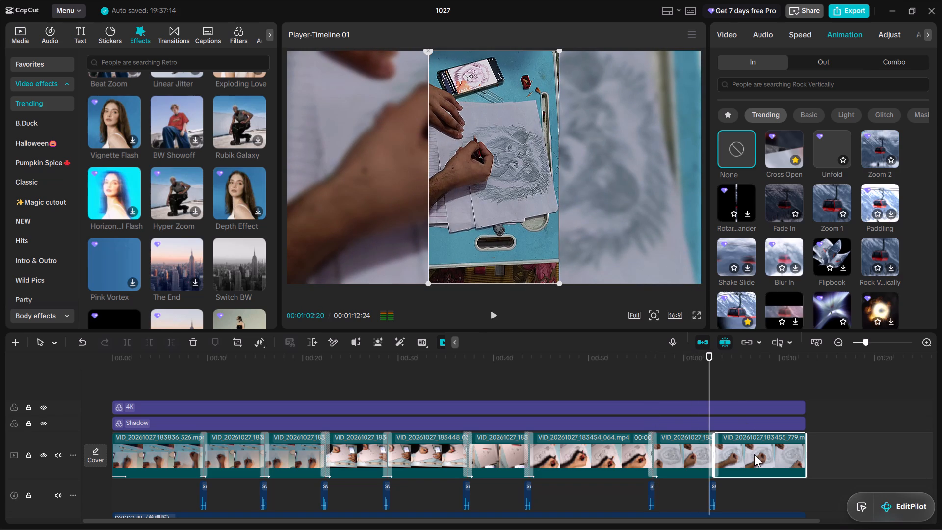
pyautogui.click(878, 144)
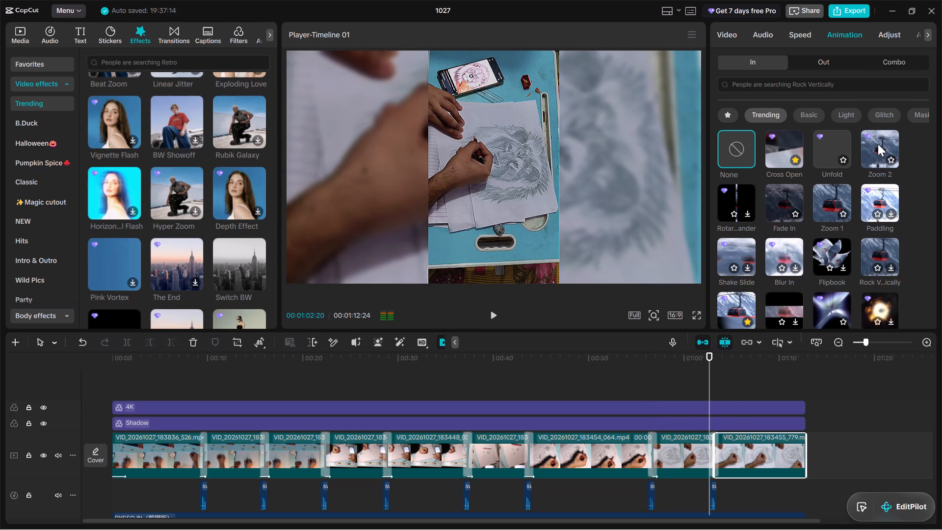
pyautogui.tripleClick(792, 313)
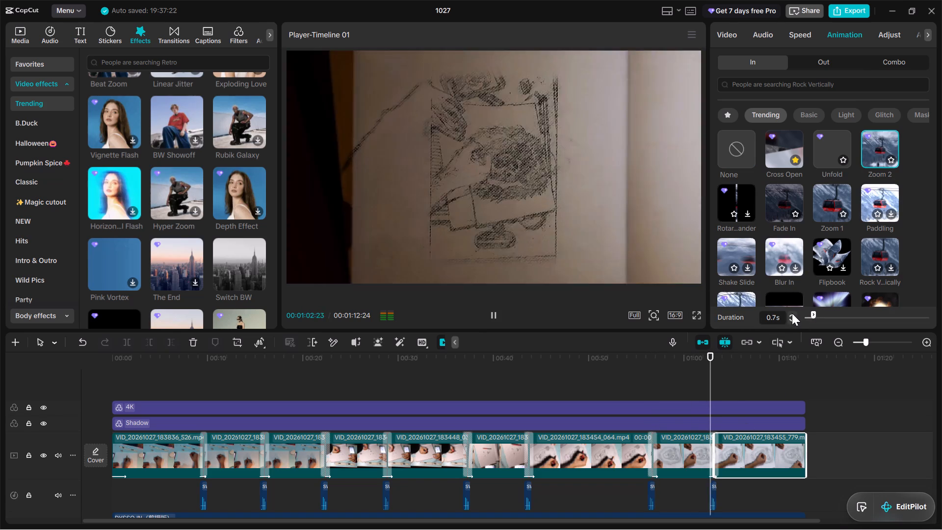
pyautogui.click(792, 313)
# Play the video from its beginning to review the clip animations together with the whoosh and DYSSO IN music tracks.
pyautogui.moveTo(720, 358); pyautogui.dragTo(0, 375)
pyautogui.click(491, 313)
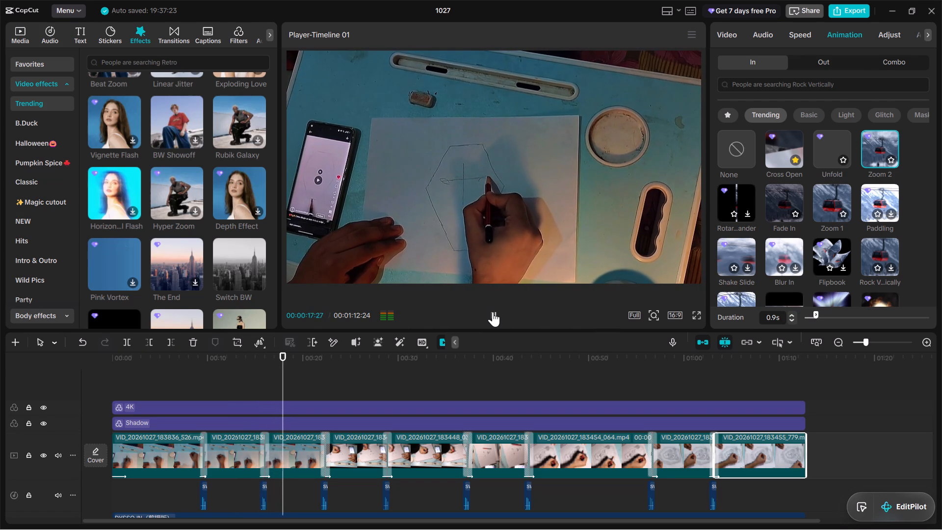
pyautogui.scroll(-1, 337, 439)
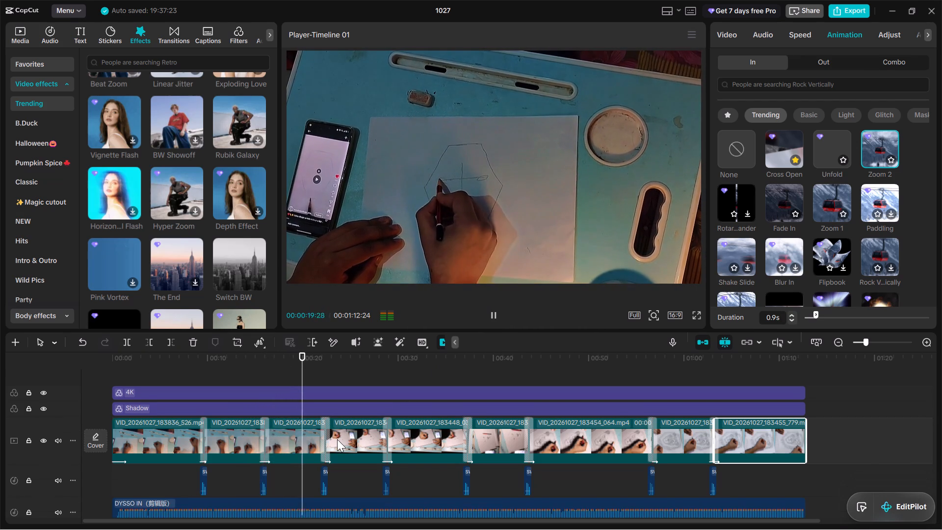
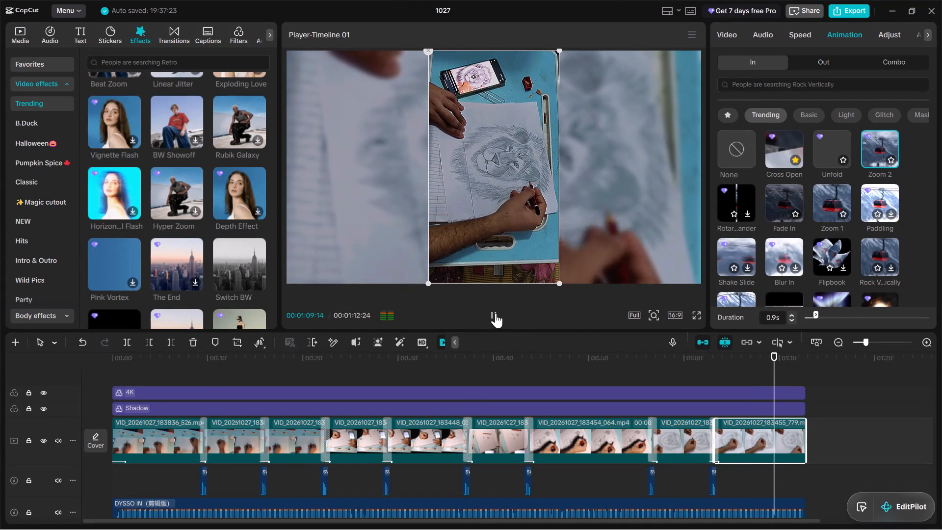
# Pause the playback in the last video clip at 00:01:09:22.
pyautogui.press('space')
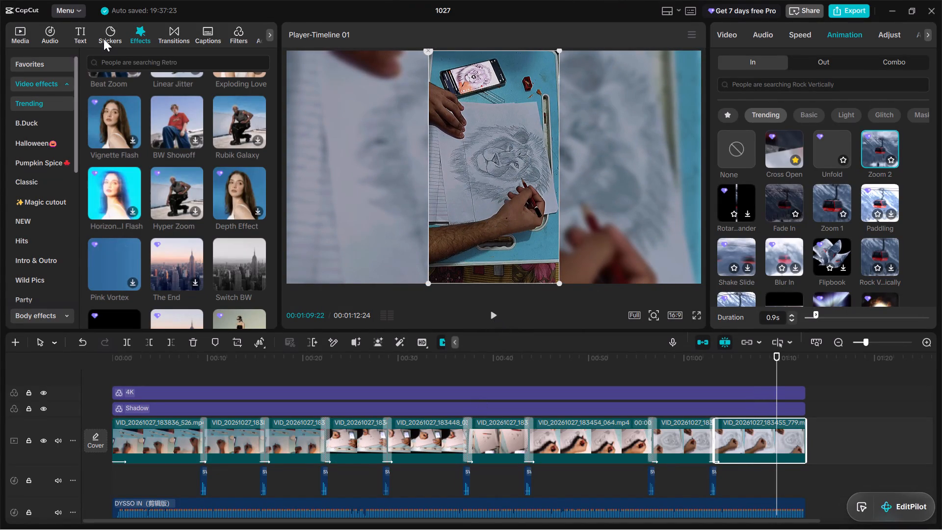
# Look through the favorite stickers for one to put on the end of the video.
pyautogui.click(105, 38)
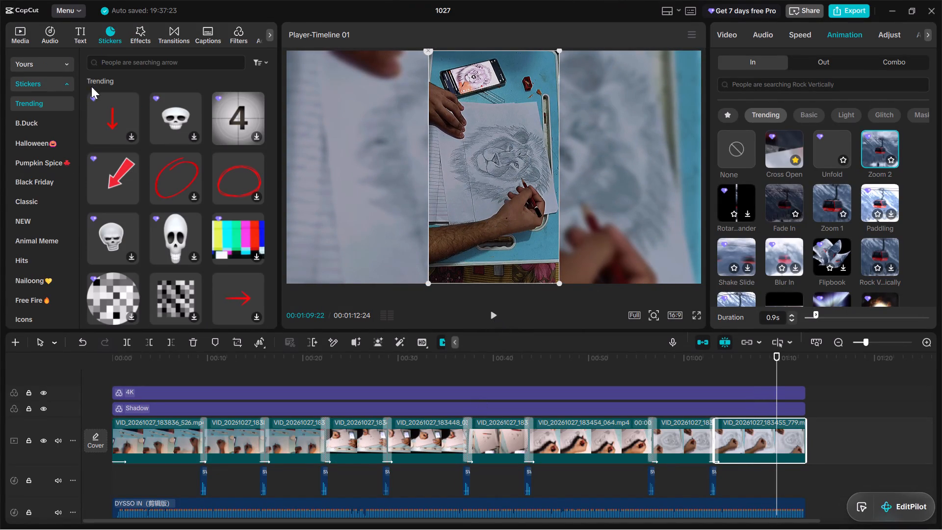
pyautogui.click(39, 69)
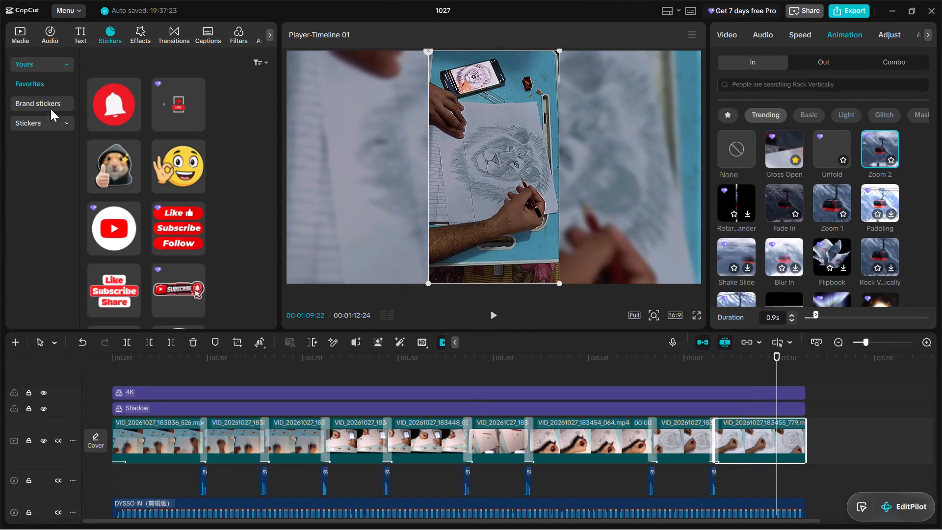
pyautogui.scroll(-4, 147, 233)
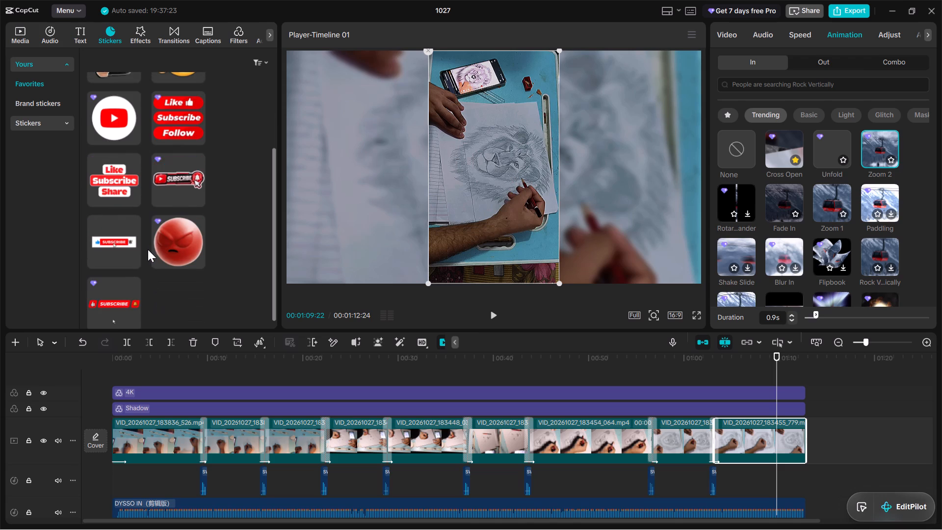
pyautogui.scroll(-1, 148, 249)
pyautogui.scroll(5, 145, 251)
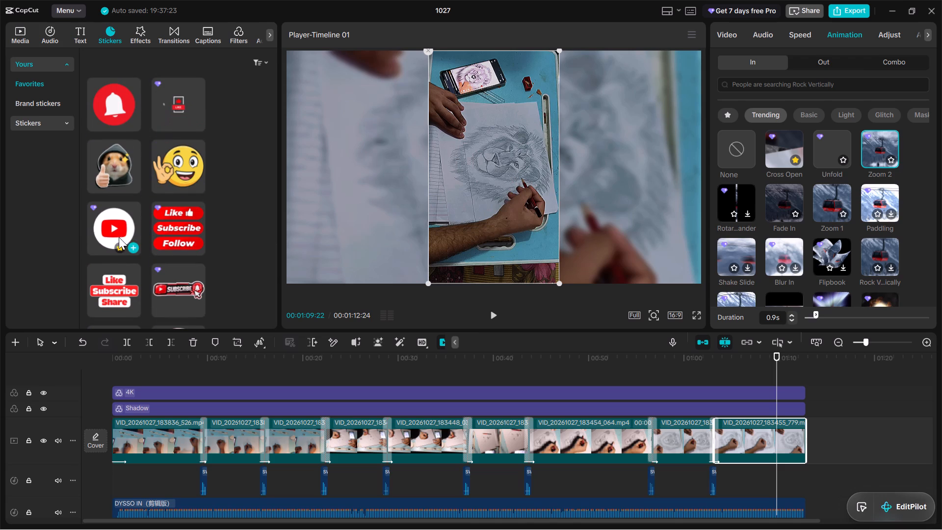
pyautogui.scroll(-4, 119, 257)
pyautogui.scroll(2, 120, 246)
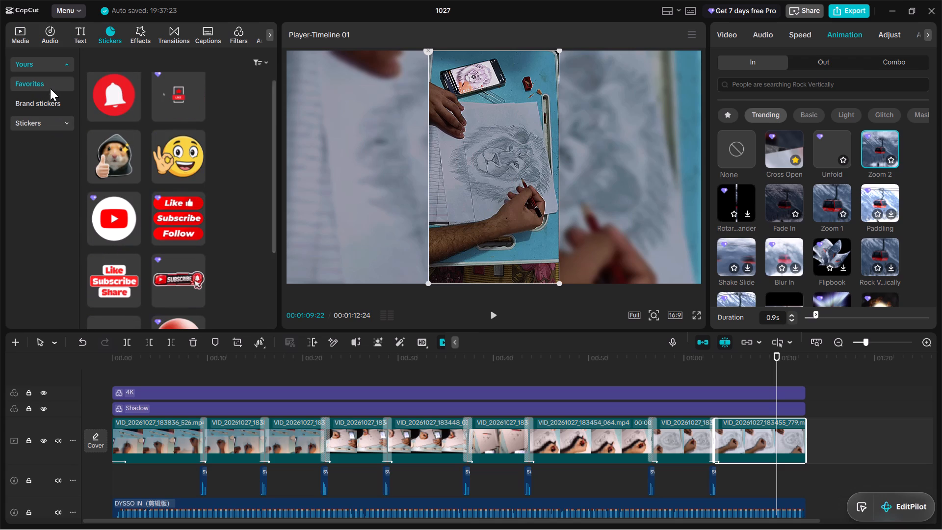
pyautogui.click(45, 83)
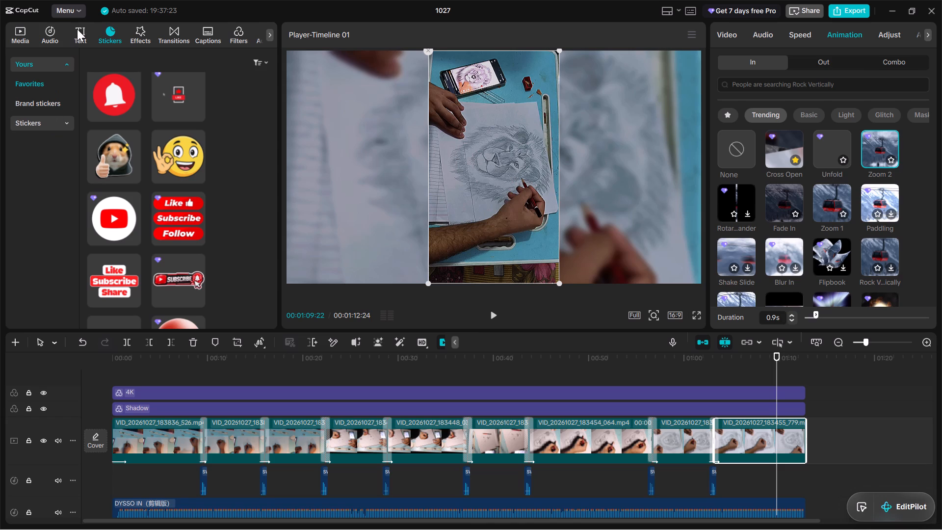
# Check the favorite text effects and the trending text templates for a possible closing text.
pyautogui.click(78, 38)
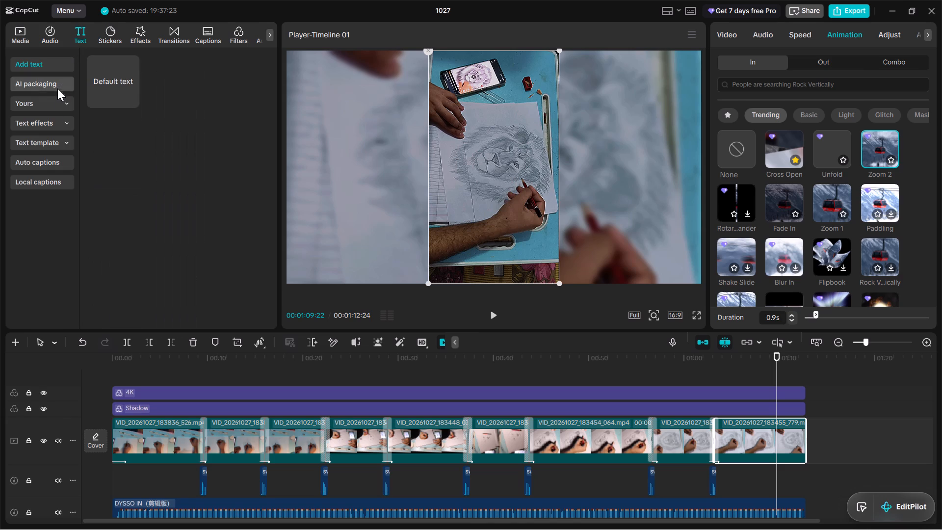
pyautogui.click(46, 101)
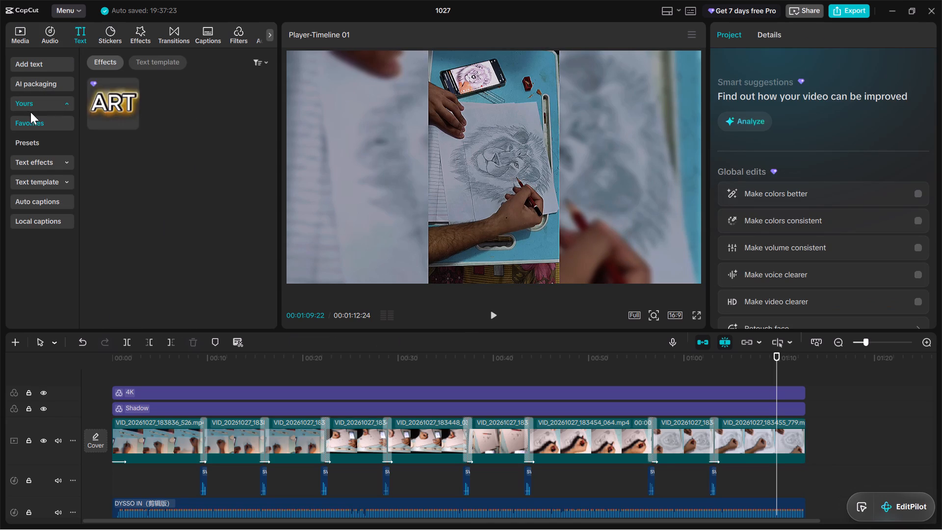
pyautogui.click(33, 63)
pyautogui.click(47, 149)
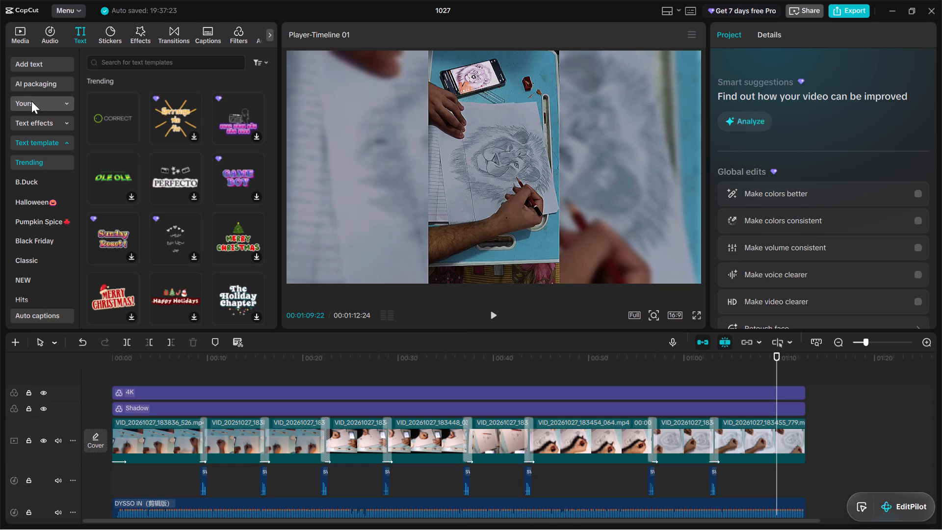
pyautogui.click(35, 65)
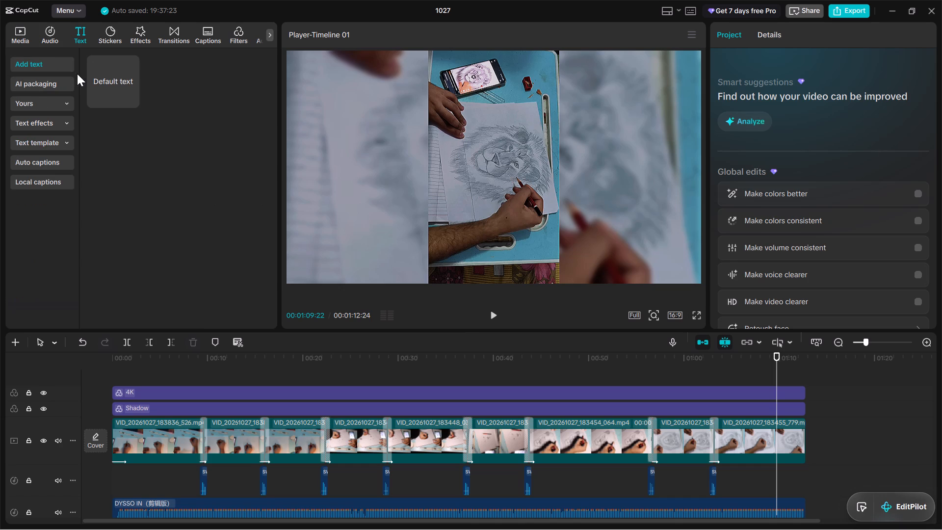
pyautogui.click(54, 106)
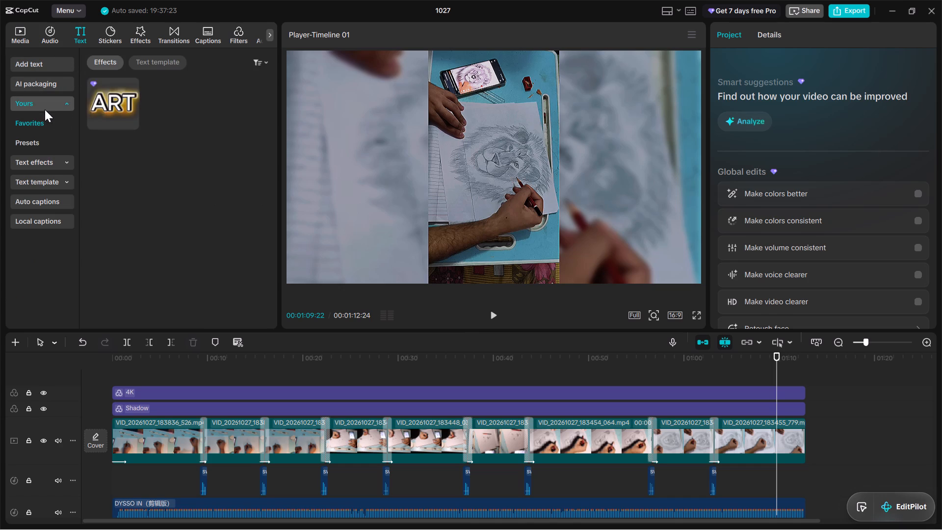
pyautogui.click(50, 103)
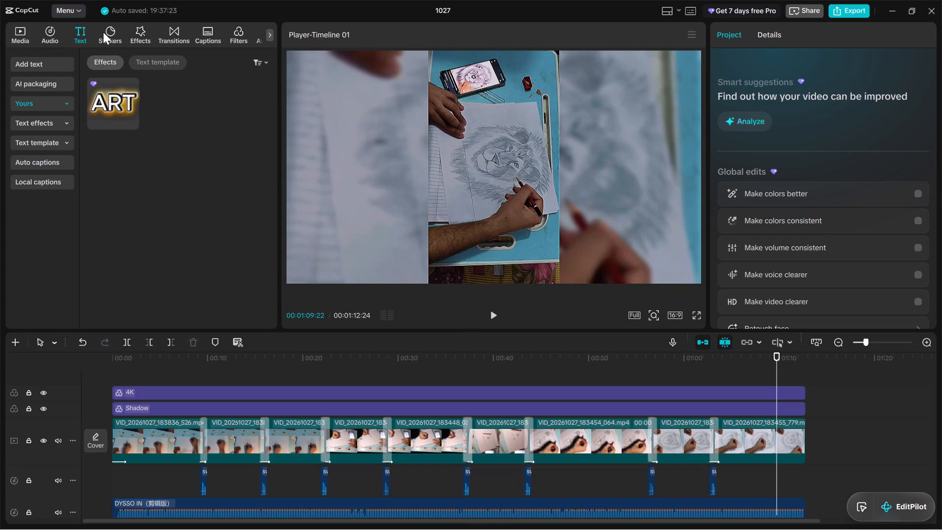
# Go through the favorite stickers again, comparing the YouTube, like and subscribe designs.
pyautogui.click(105, 33)
pyautogui.scroll(-5, 159, 121)
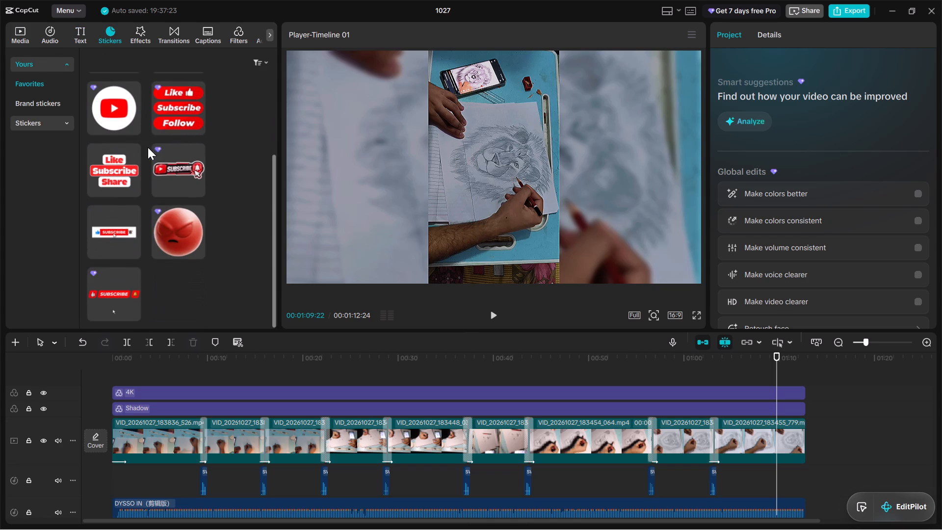
pyautogui.scroll(3, 160, 182)
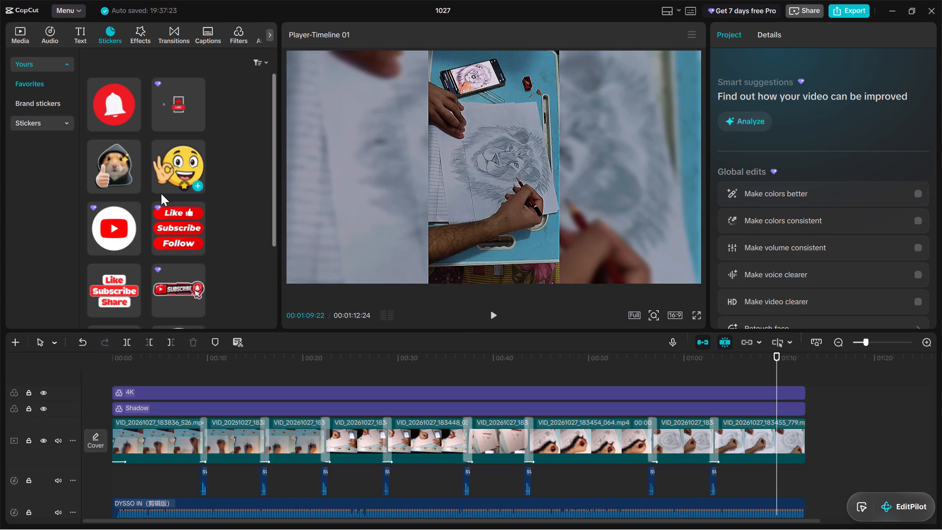
pyautogui.scroll(-5, 142, 212)
pyautogui.scroll(5, 134, 234)
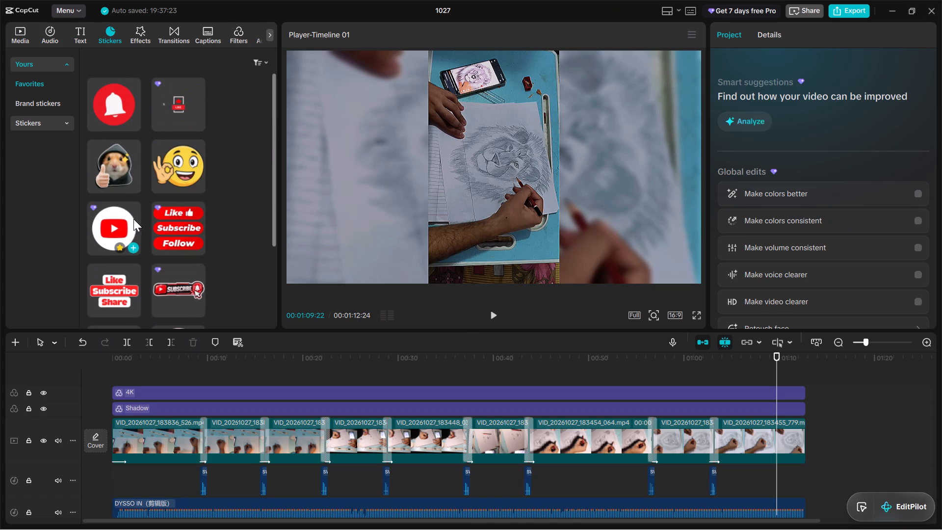
pyautogui.click(83, 30)
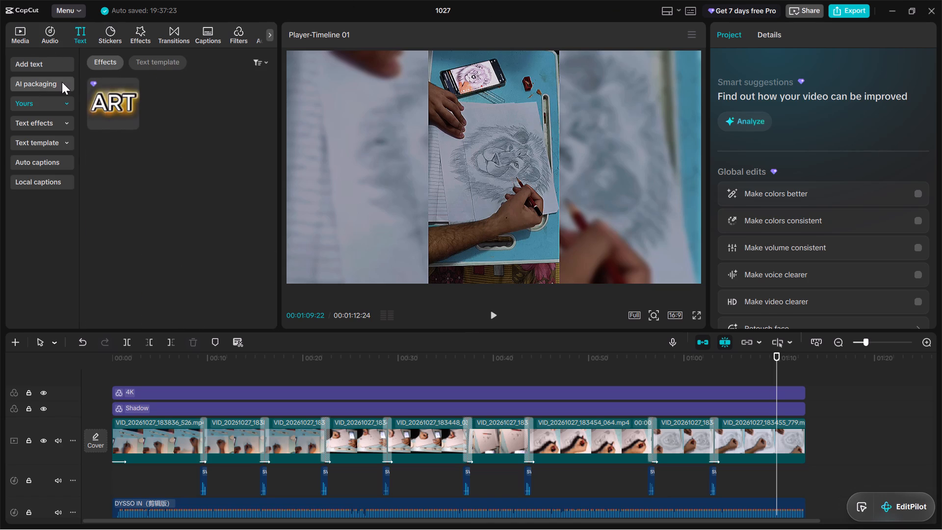
pyautogui.click(44, 65)
pyautogui.click(113, 37)
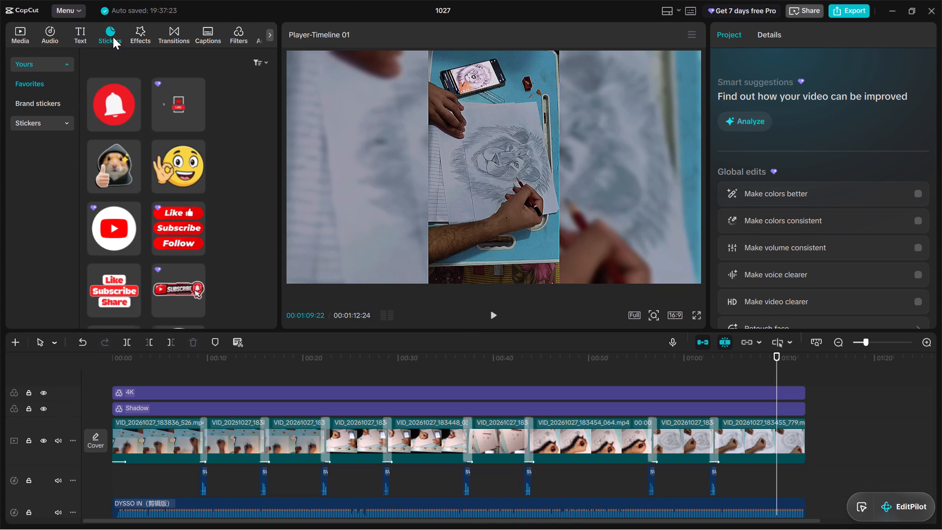
pyautogui.scroll(-5, 149, 139)
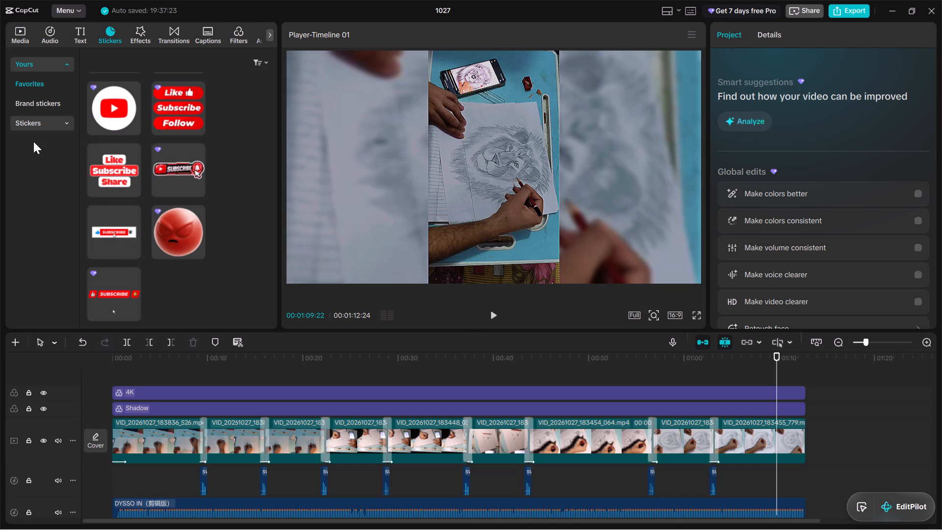
# Browse the trending stickers for a suitable end sticker, checking the text options and favorite music in between.
pyautogui.click(59, 123)
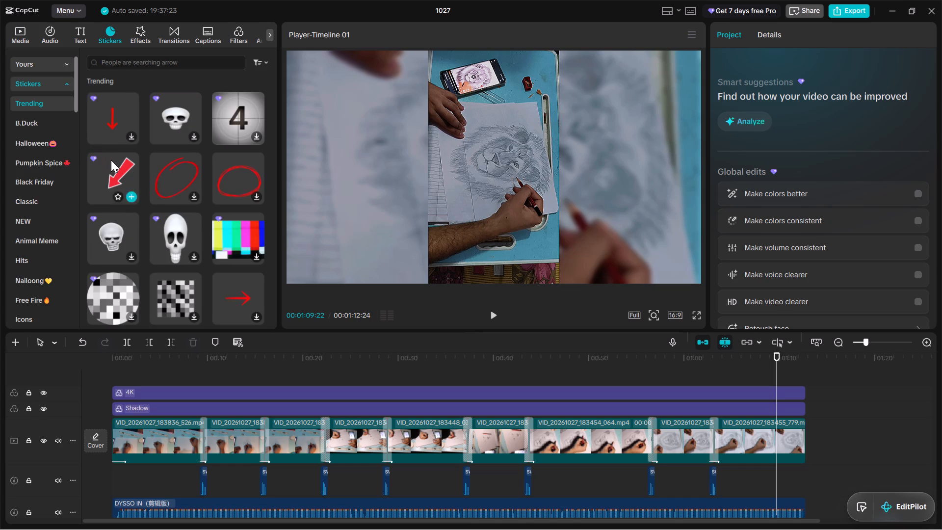
pyautogui.scroll(-8, 143, 204)
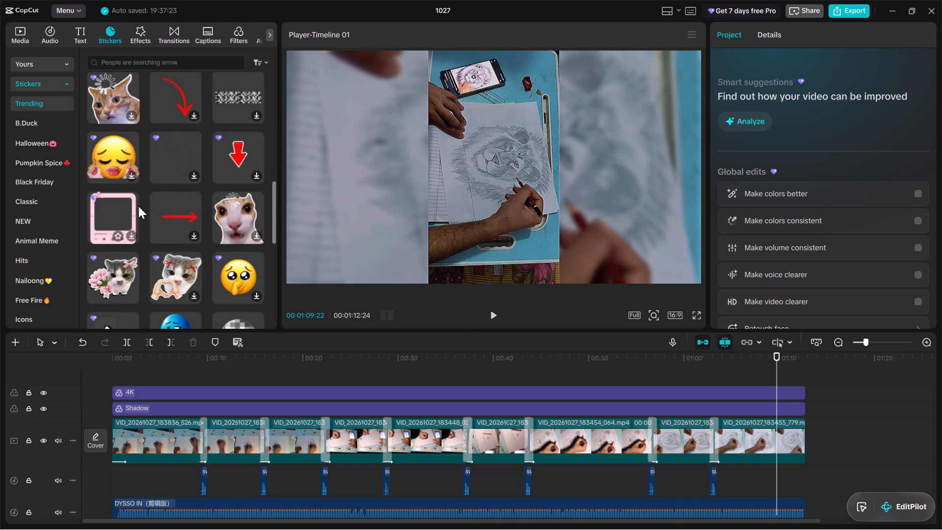
pyautogui.scroll(16, 138, 206)
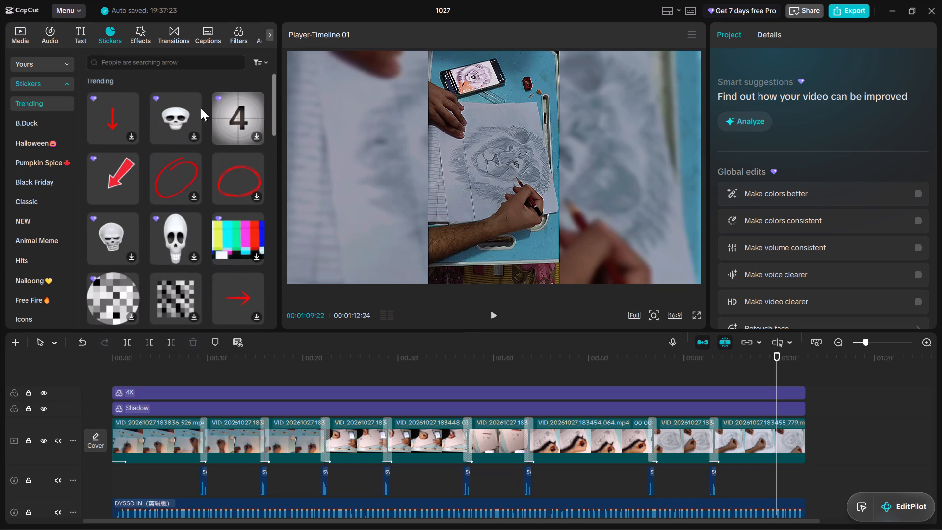
pyautogui.click(81, 37)
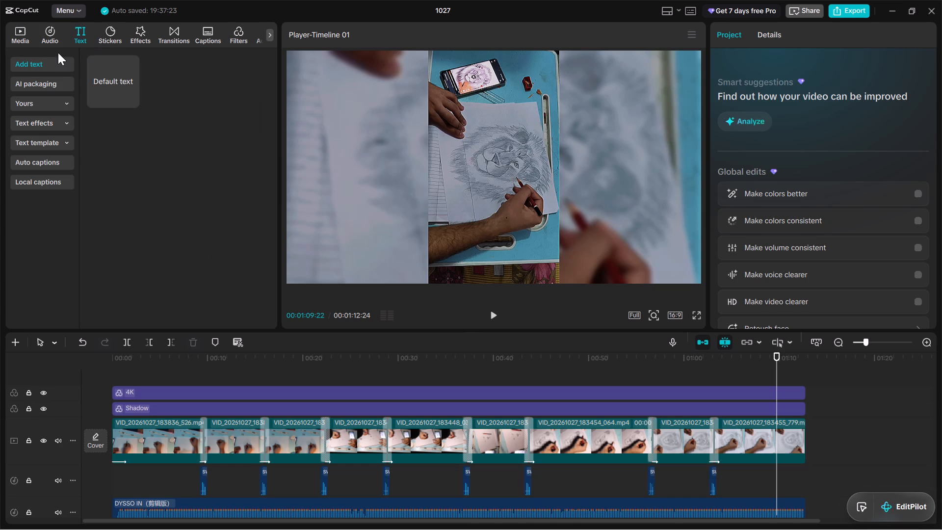
pyautogui.click(109, 37)
pyautogui.scroll(-2, 178, 145)
pyautogui.scroll(4, 179, 147)
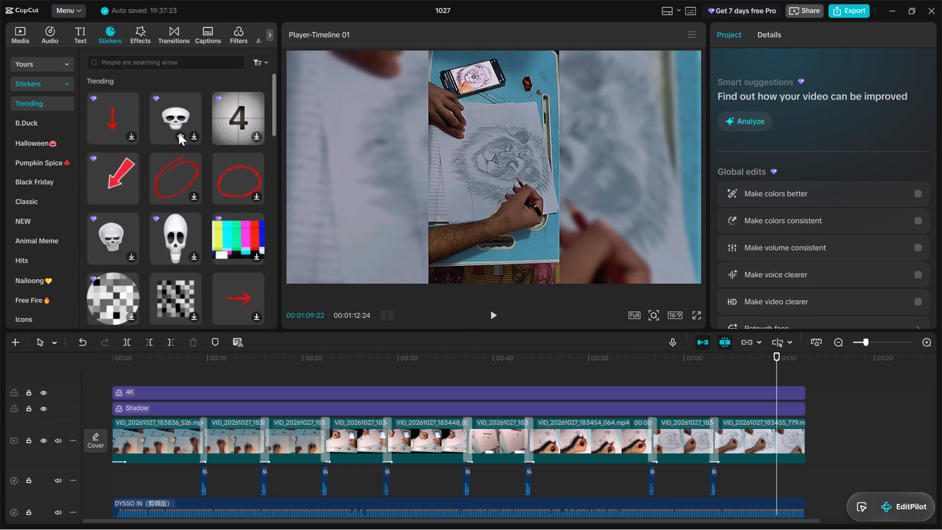
pyautogui.scroll(2, 179, 133)
pyautogui.click(51, 35)
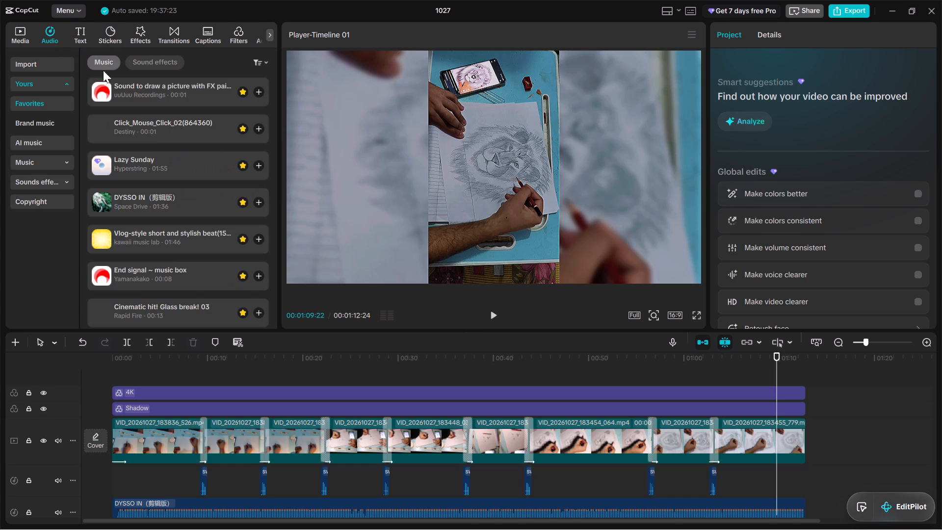
pyautogui.click(117, 39)
pyautogui.scroll(-4, 157, 149)
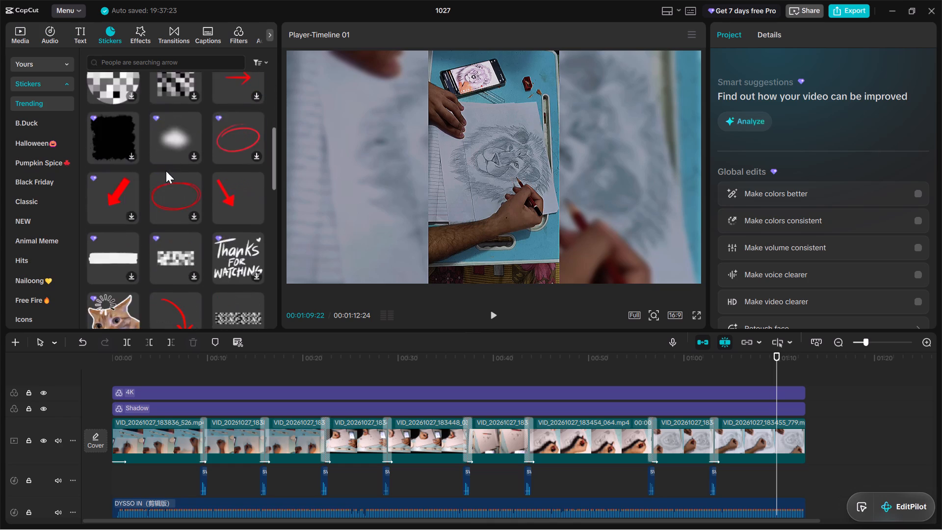
pyautogui.scroll(9, 166, 171)
pyautogui.scroll(-5, 170, 165)
pyautogui.scroll(5, 168, 205)
pyautogui.scroll(-10, 173, 203)
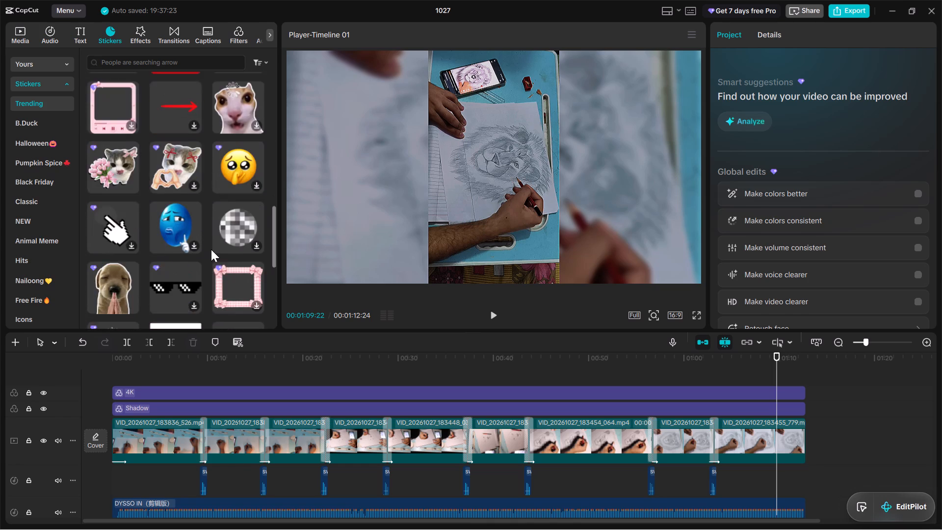
pyautogui.scroll(-3, 211, 249)
pyautogui.scroll(9, 169, 222)
pyautogui.click(82, 42)
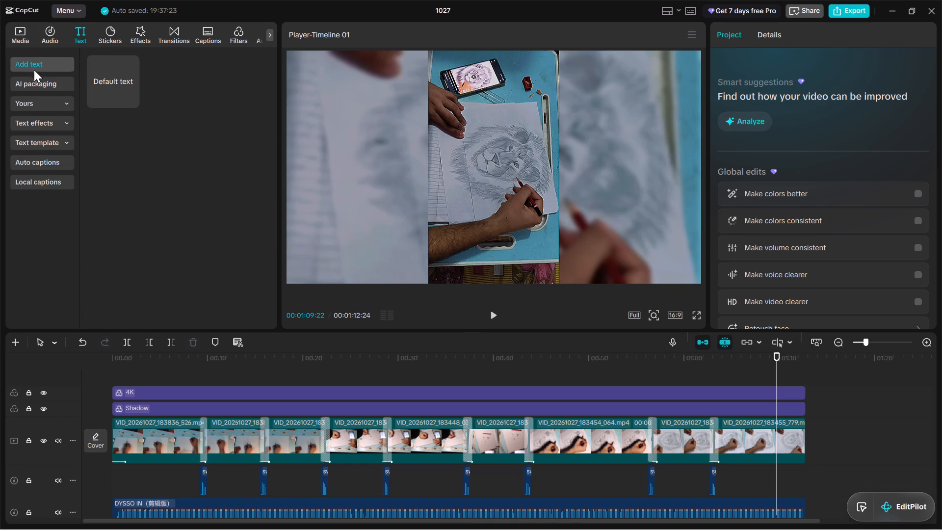
pyautogui.click(39, 131)
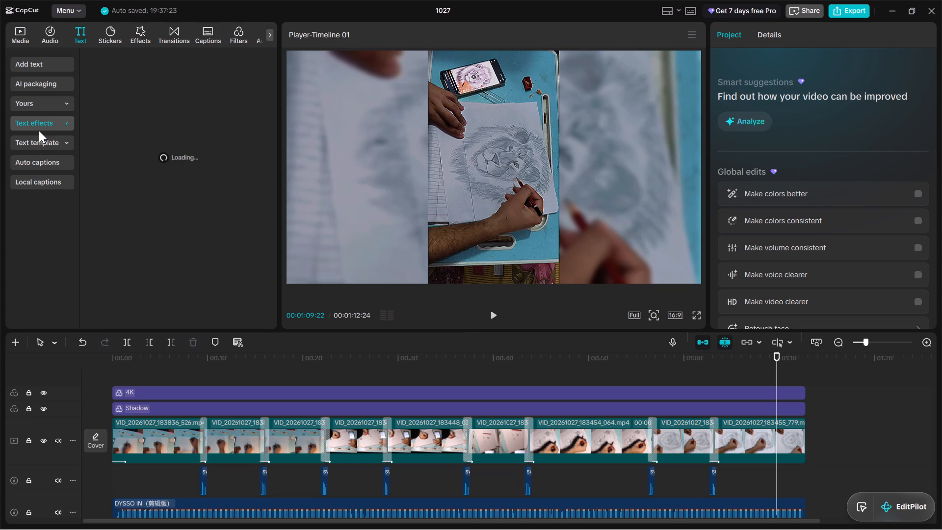
pyautogui.click(110, 32)
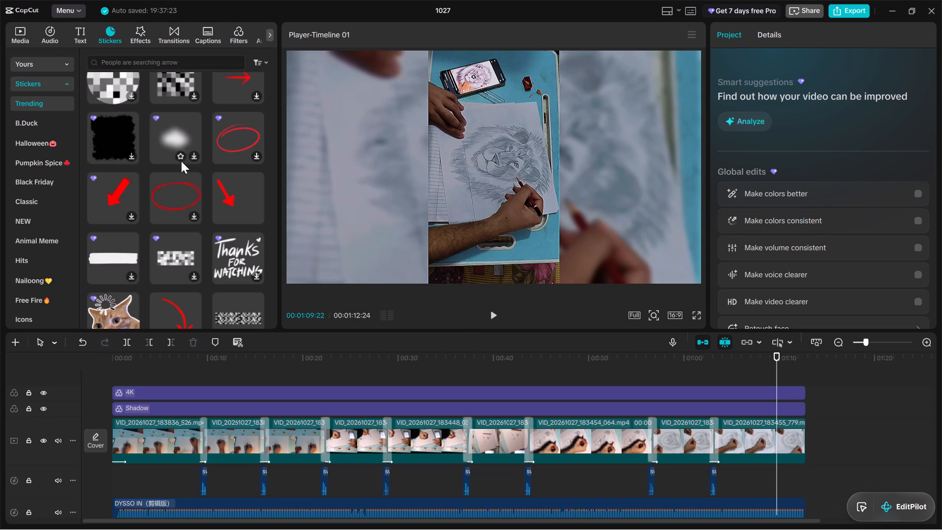
pyautogui.scroll(-2, 181, 204)
pyautogui.scroll(1, 180, 209)
# Add the round YouTube logo sticker from the favorites to the timeline at 00:01:09:22.
pyautogui.click(52, 65)
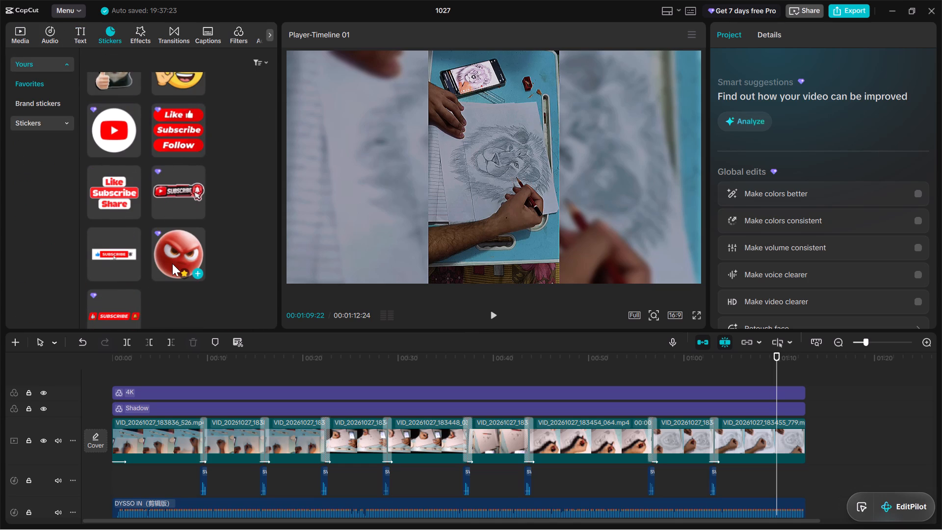
pyautogui.scroll(3, 170, 247)
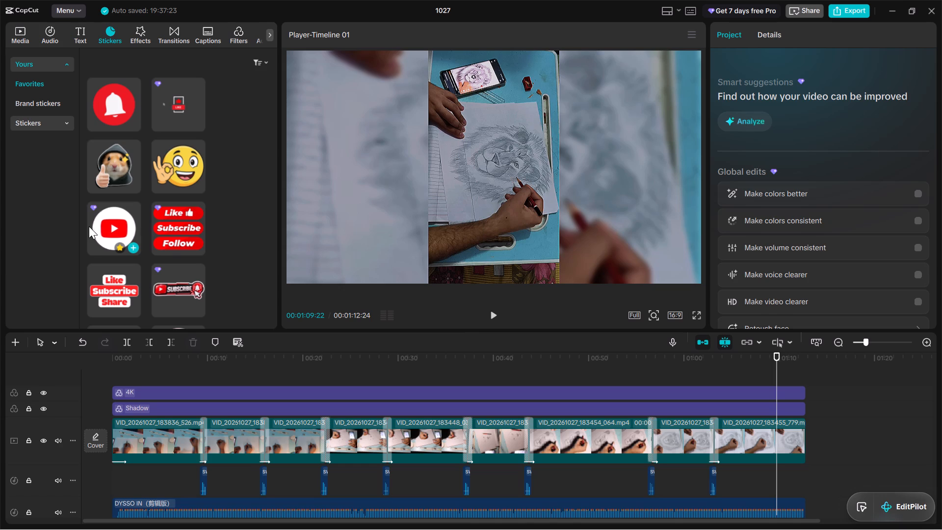
pyautogui.click(134, 248)
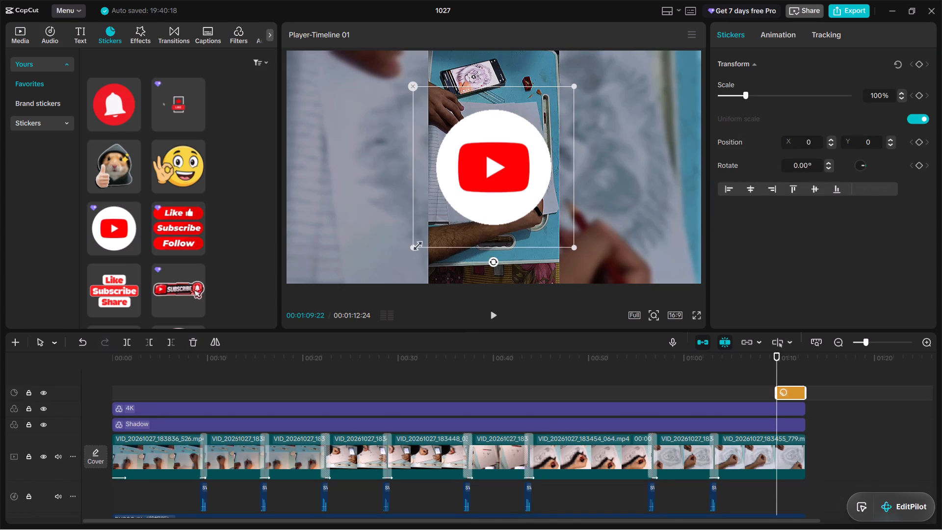
# Scale the YouTube logo sticker down to 27% and place it in the lower-left corner of the video frame.
pyautogui.moveTo(411, 245); pyautogui.dragTo(509, 176)
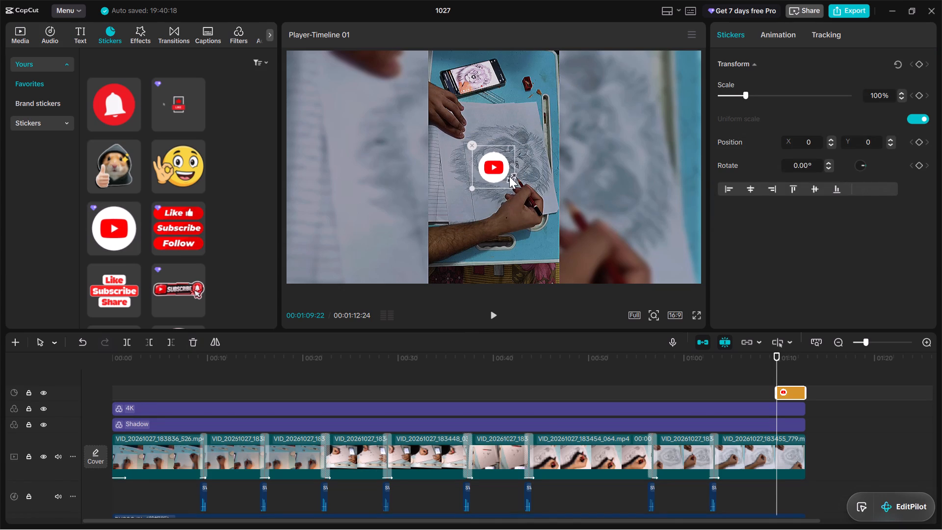
pyautogui.moveTo(500, 168); pyautogui.dragTo(316, 262)
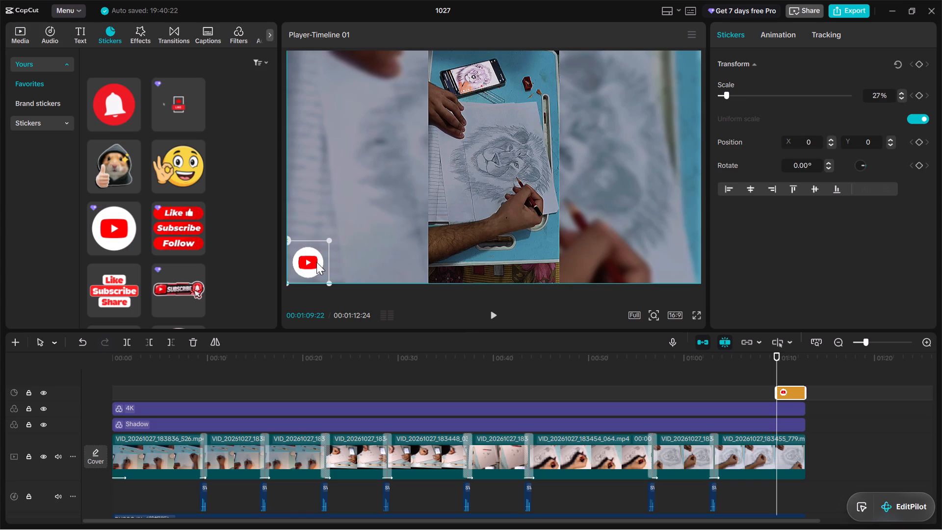
# Scale the YouTube logo sticker down to 18% and reposition it near the frame's lower-left corner at about X -1616, Y -867.
pyautogui.moveTo(316, 262); pyautogui.dragTo(321, 261)
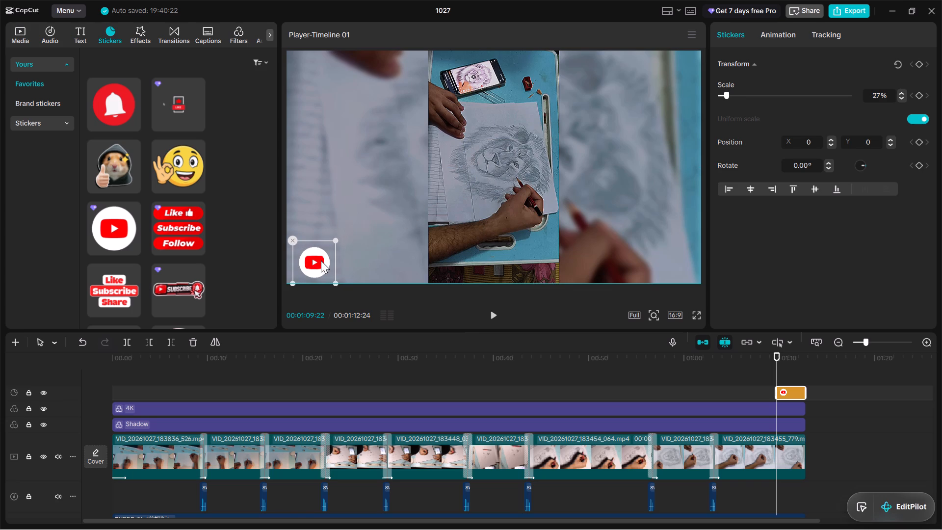
pyautogui.moveTo(321, 261); pyautogui.dragTo(366, 252)
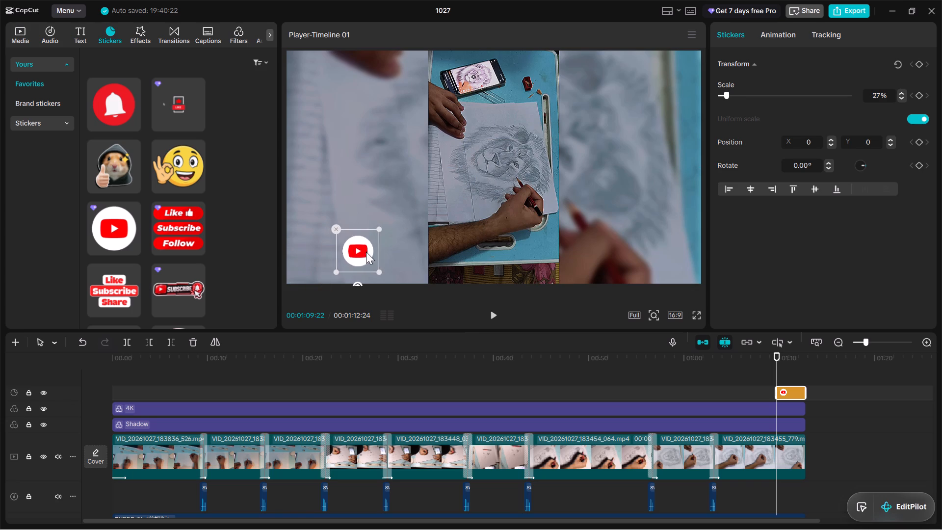
pyautogui.moveTo(366, 252); pyautogui.dragTo(324, 257)
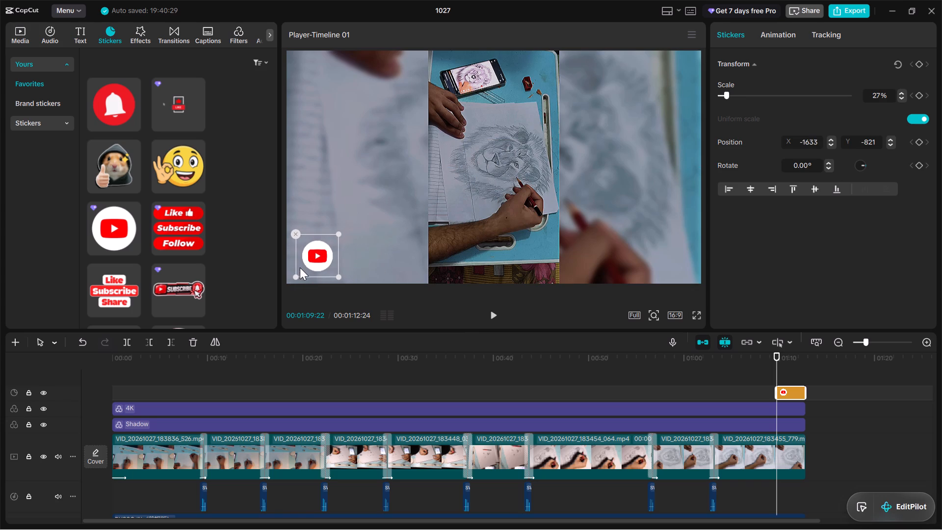
pyautogui.moveTo(294, 275); pyautogui.dragTo(309, 269)
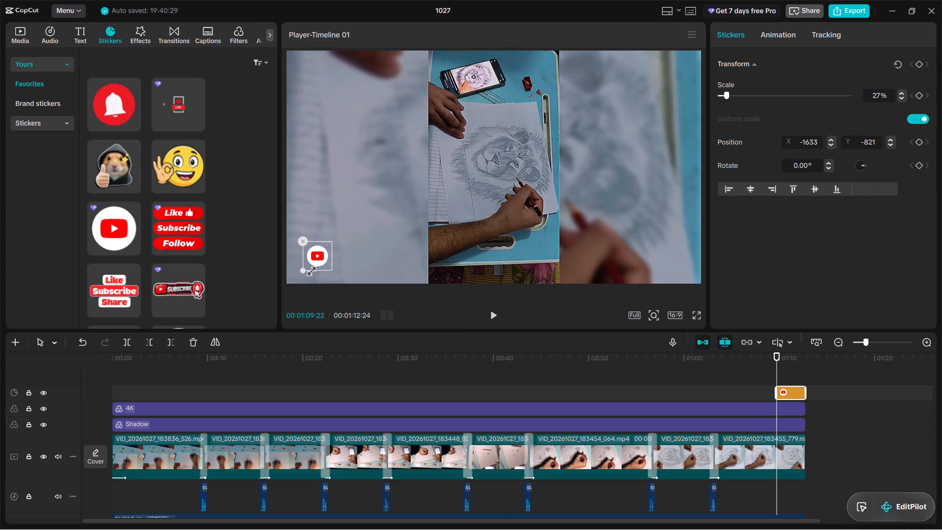
pyautogui.moveTo(309, 269); pyautogui.dragTo(309, 268)
pyautogui.moveTo(316, 253); pyautogui.dragTo(327, 256)
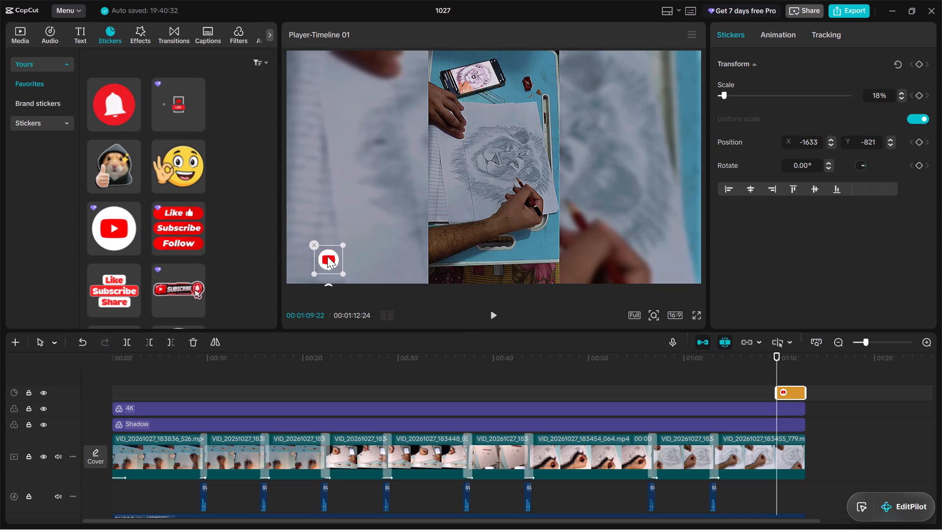
pyautogui.moveTo(327, 256); pyautogui.dragTo(318, 258)
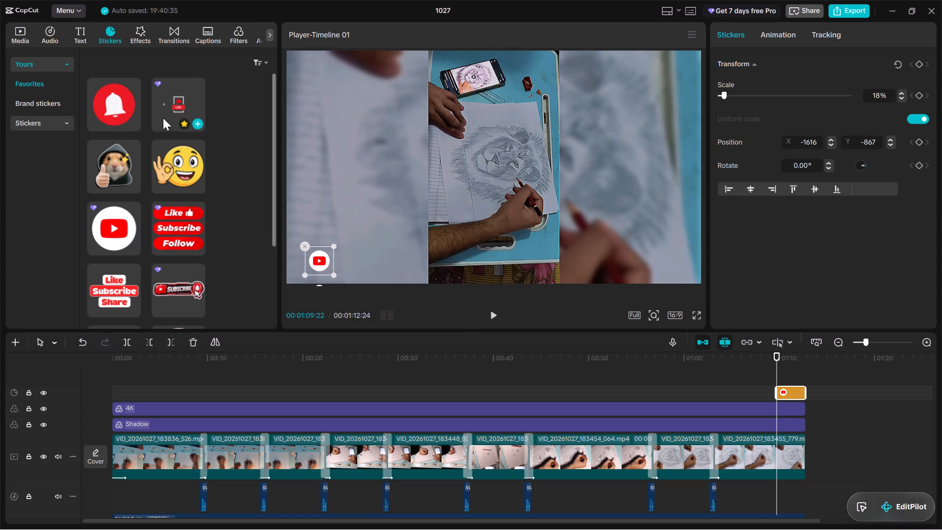
# Add the round red bell sticker from the favorites to the timeline at 00:01:09:22.
pyautogui.click(130, 126)
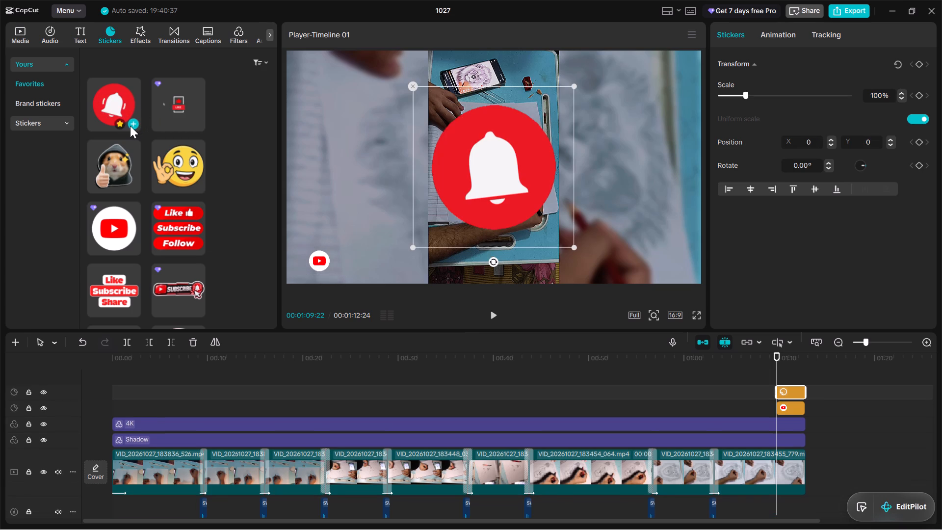
# Scale the bell sticker down to 17% and place it near the frame's lower-right corner at about X 1494, Y -887.
pyautogui.moveTo(409, 246); pyautogui.dragTo(467, 230)
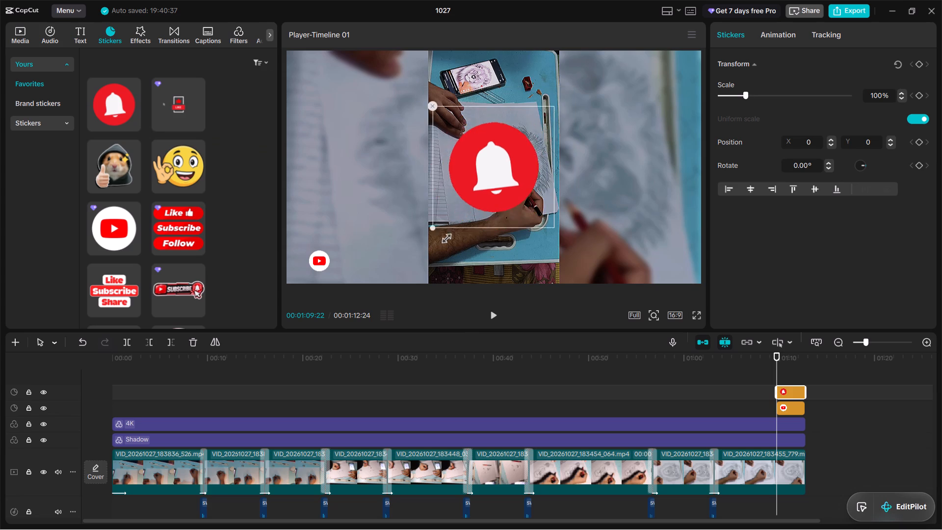
pyautogui.moveTo(467, 230); pyautogui.dragTo(510, 196)
pyautogui.moveTo(496, 168); pyautogui.dragTo(666, 210)
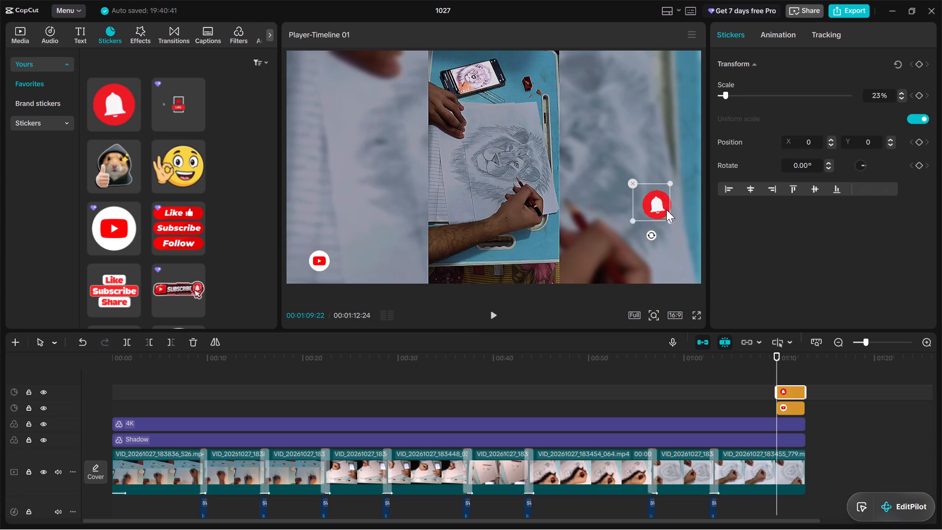
pyautogui.moveTo(666, 210); pyautogui.dragTo(640, 260)
pyautogui.moveTo(619, 272); pyautogui.dragTo(626, 268)
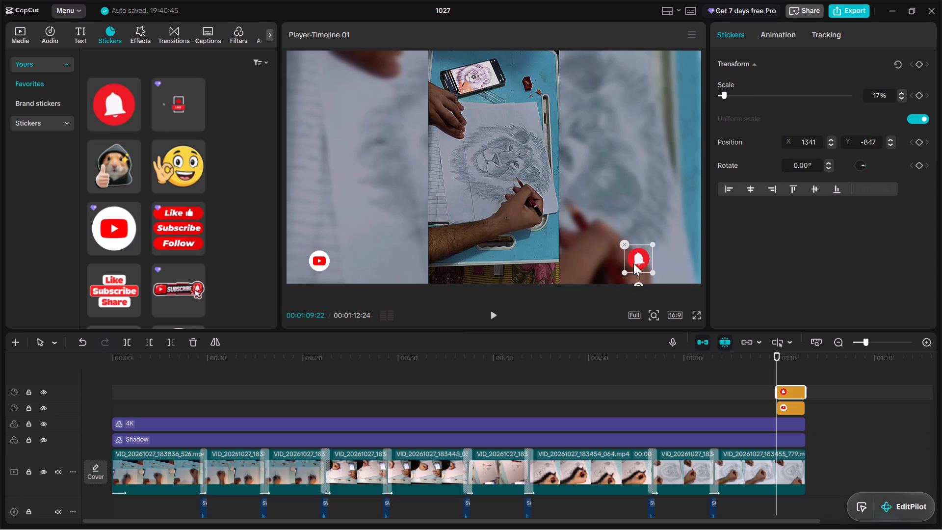
pyautogui.moveTo(636, 261); pyautogui.dragTo(657, 264)
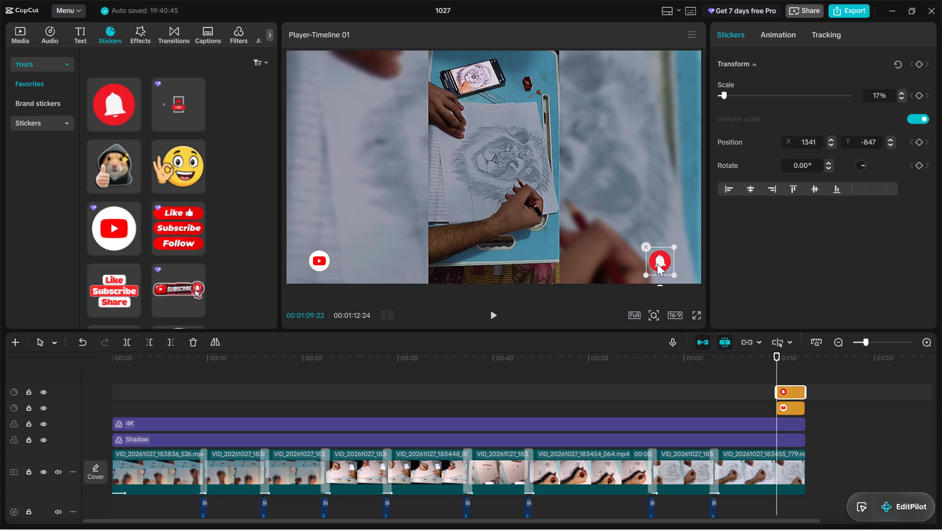
pyautogui.moveTo(657, 264); pyautogui.dragTo(653, 265)
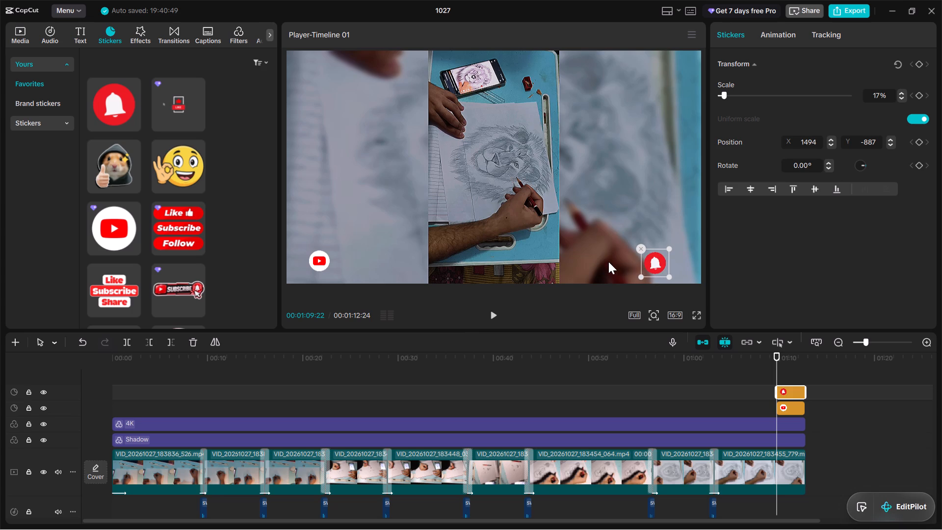
pyautogui.click(637, 274)
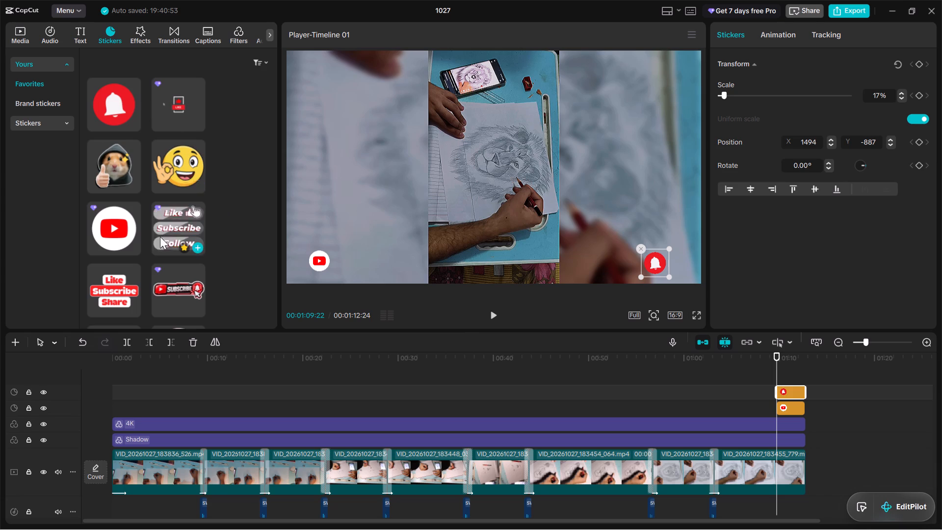
# Browse the trending text templates and recheck the favorite stickers for another suitable end element.
pyautogui.scroll(-7, 159, 243)
pyautogui.scroll(3, 151, 254)
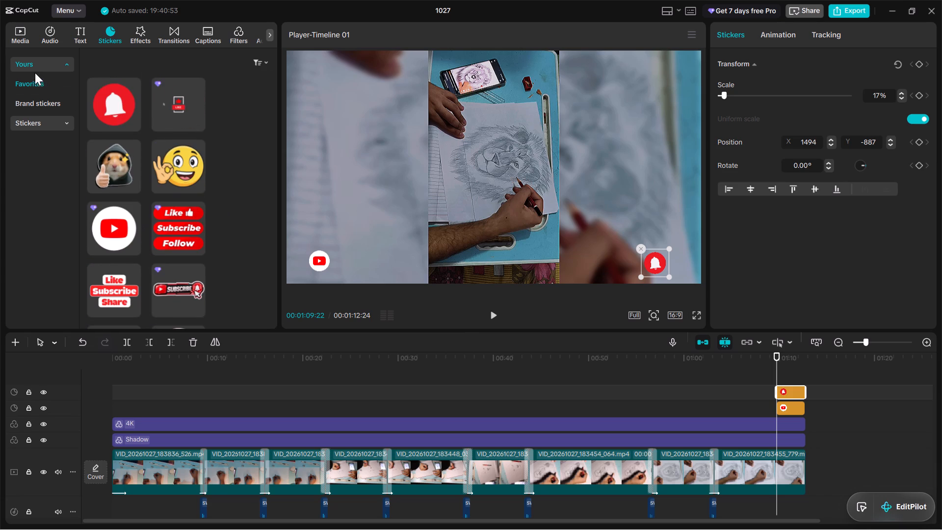
pyautogui.click(38, 89)
pyautogui.click(80, 31)
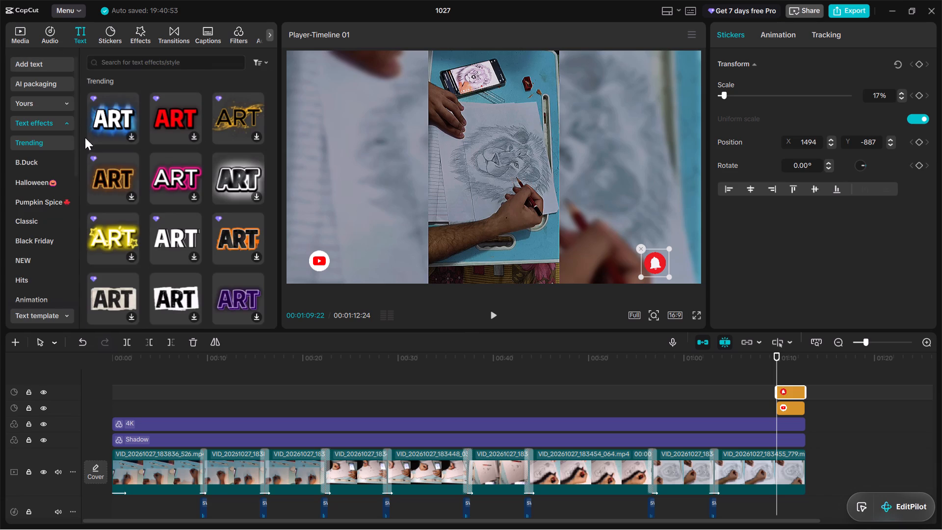
pyautogui.click(33, 318)
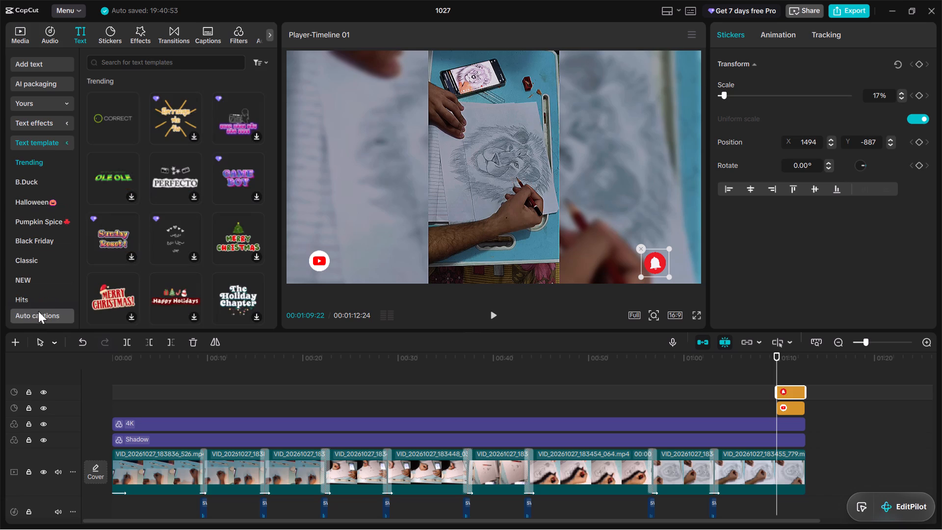
pyautogui.scroll(-12, 123, 186)
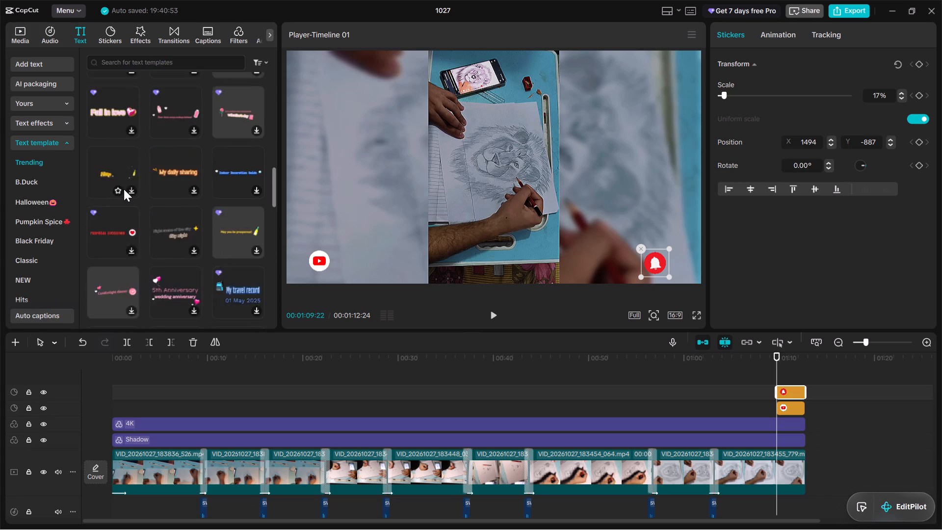
pyautogui.scroll(-11, 124, 189)
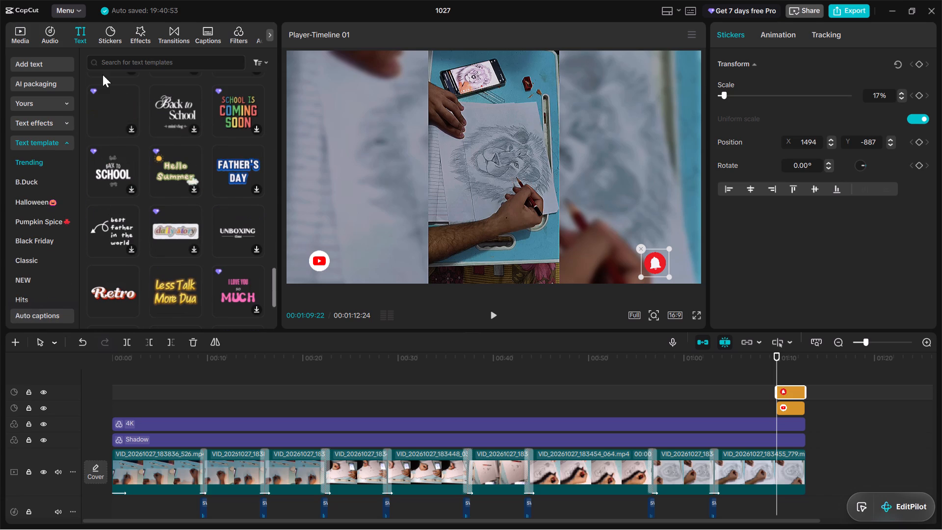
pyautogui.click(112, 39)
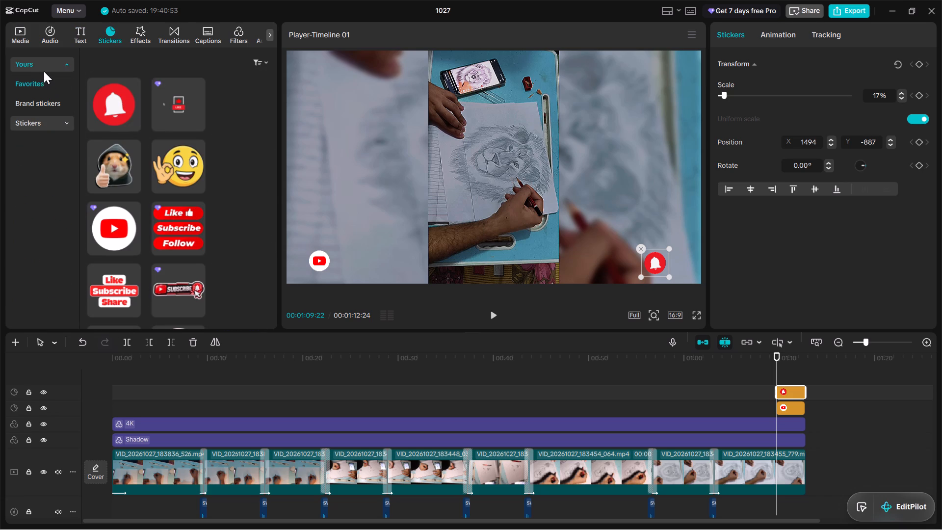
pyautogui.click(44, 71)
pyautogui.click(105, 40)
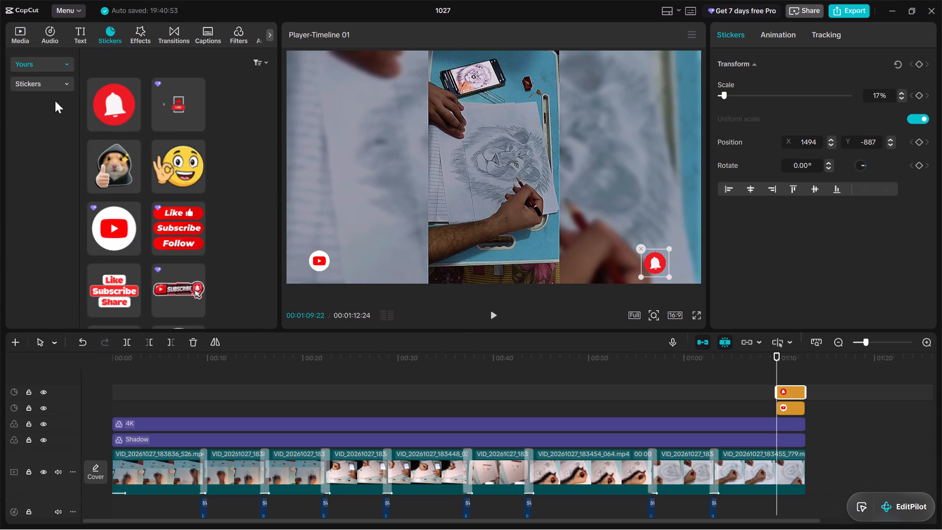
pyautogui.click(60, 70)
pyautogui.scroll(2, 145, 89)
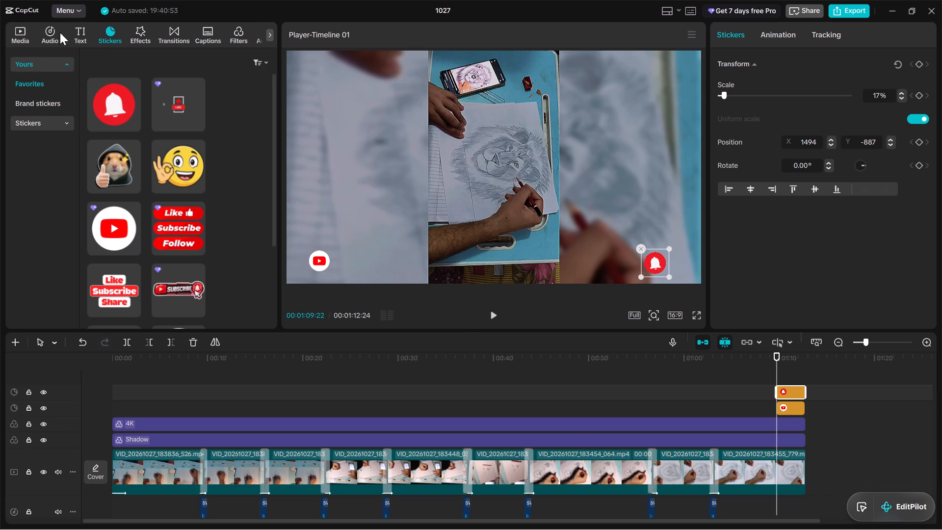
# Search the text templates for "thnaks for watching".
pyautogui.click(79, 40)
pyautogui.click(115, 65)
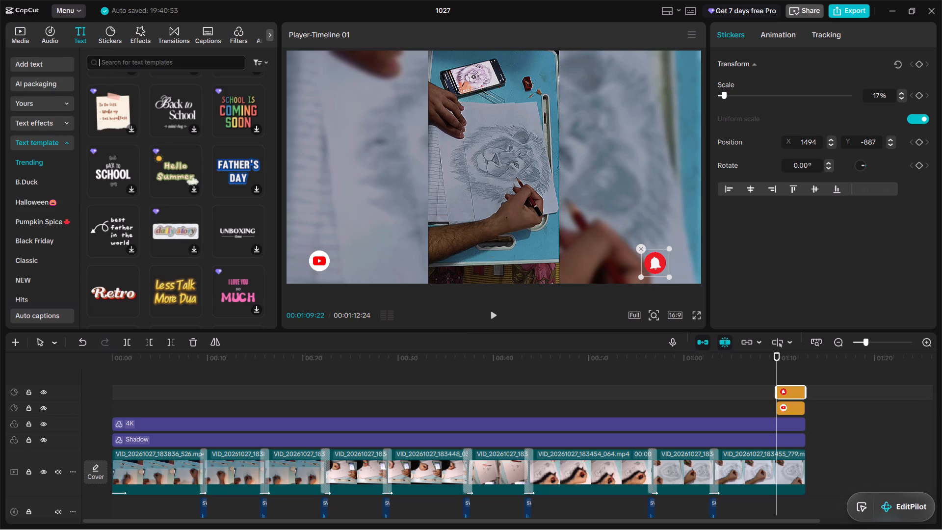
pyautogui.write('thnaks')
pyautogui.press('space')
pyautogui.write('for')
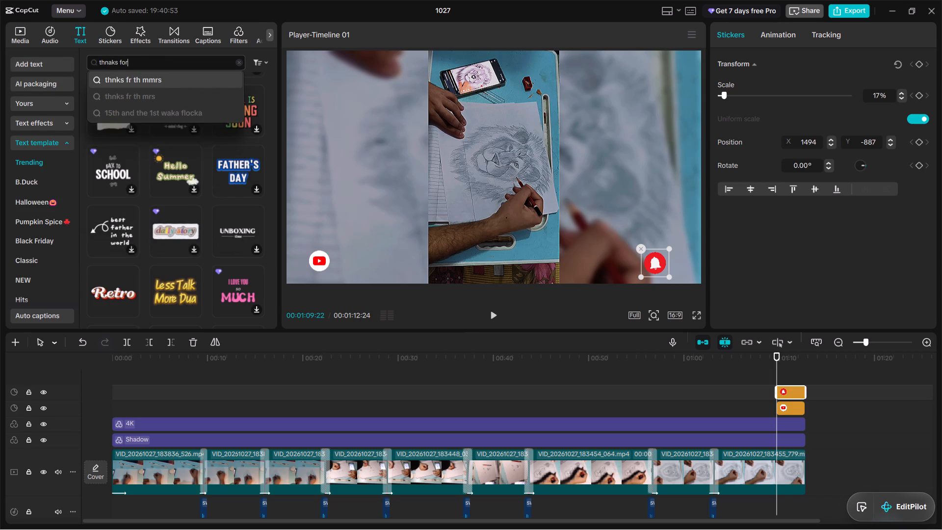
pyautogui.press('space')
pyautogui.write('watching')
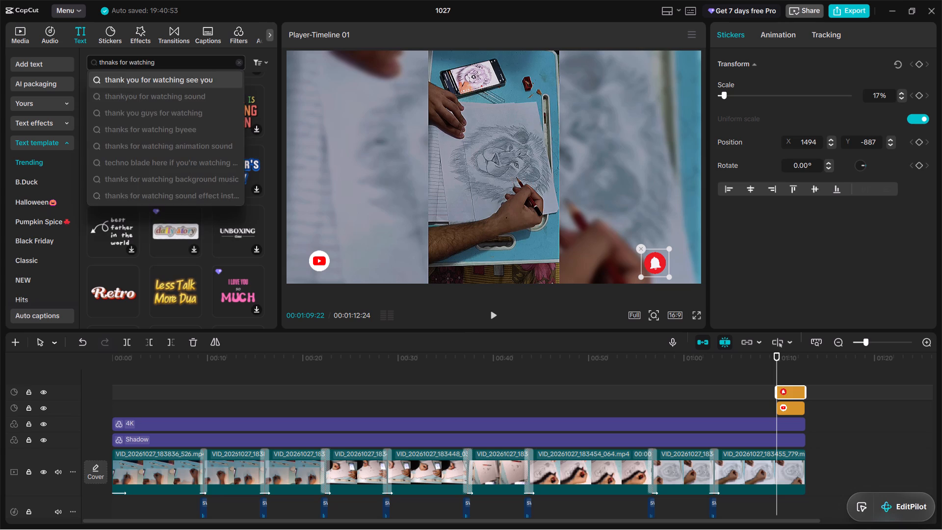
pyautogui.press('Return')
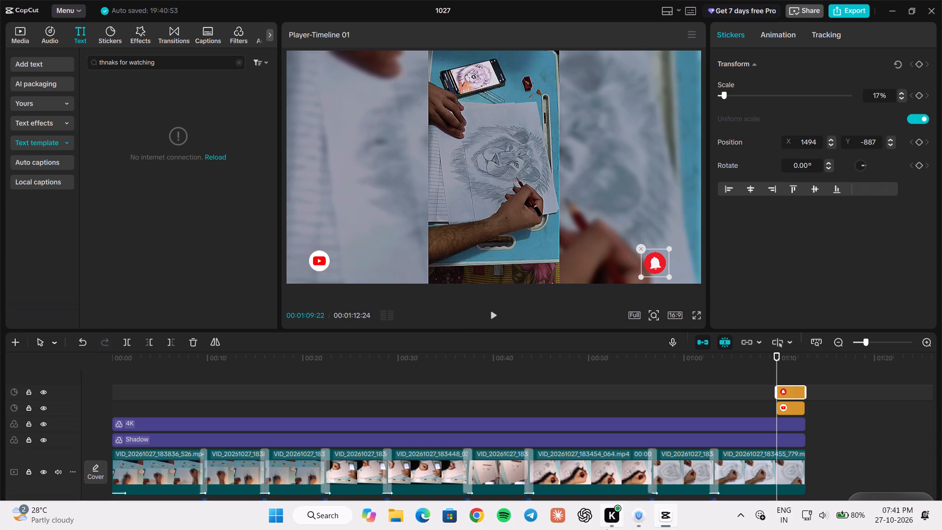
# Switch briefly to the Urban VPN app, return to CapCut and reload the text template search.
pyautogui.click(642, 516)
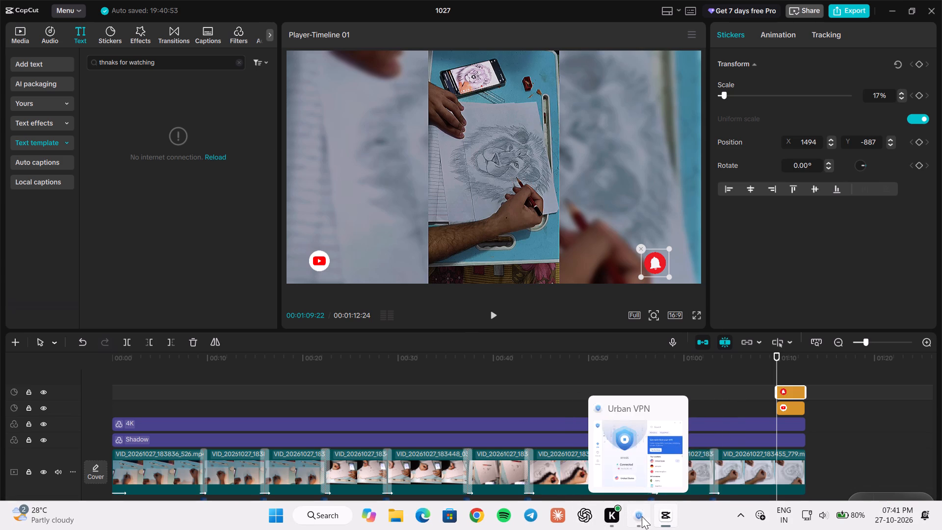
pyautogui.click(179, 269)
pyautogui.click(216, 158)
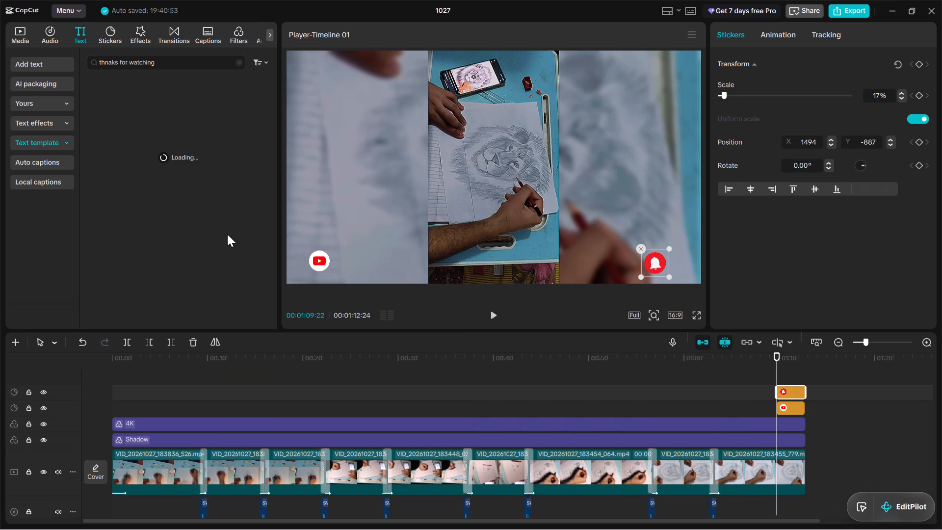
# Play the ending from 00:01:06:21 to check both stickers, and return the playhead to their start at 00:01:09:22.
pyautogui.click(789, 406)
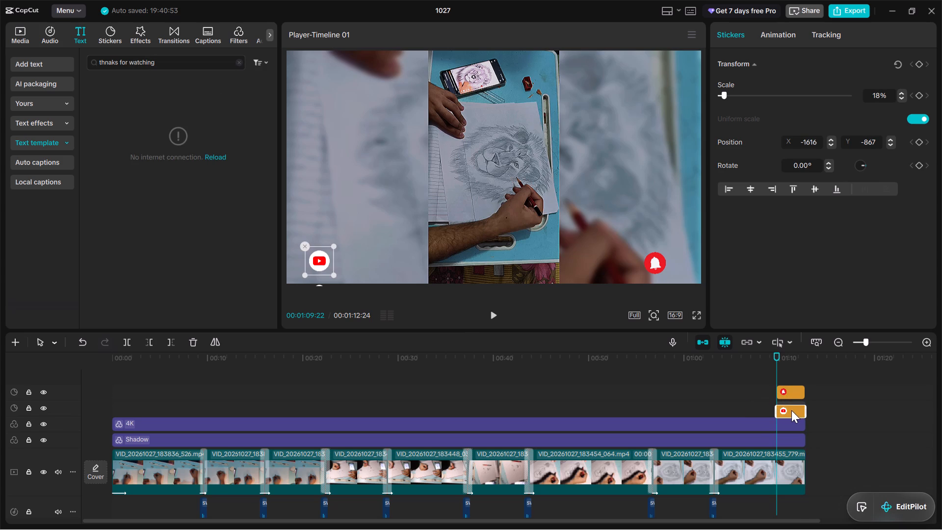
pyautogui.click(794, 389)
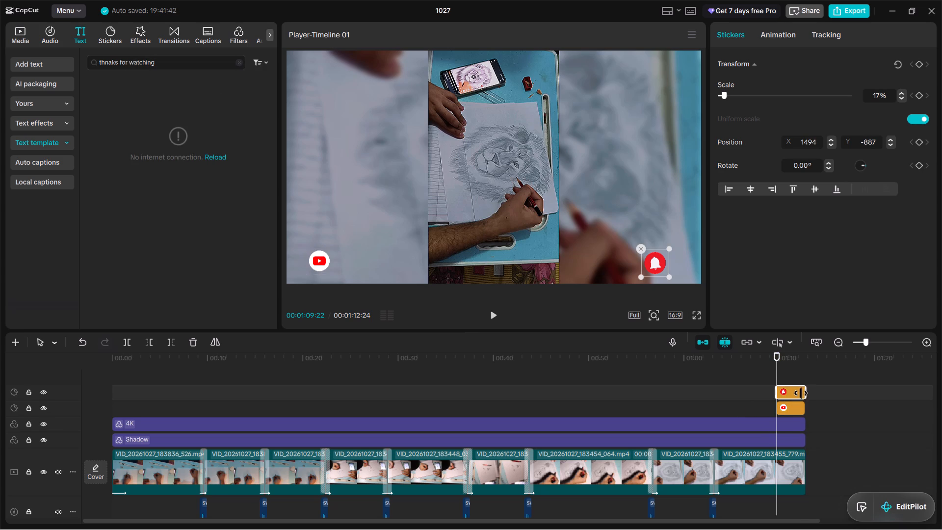
pyautogui.moveTo(775, 361); pyautogui.dragTo(748, 368)
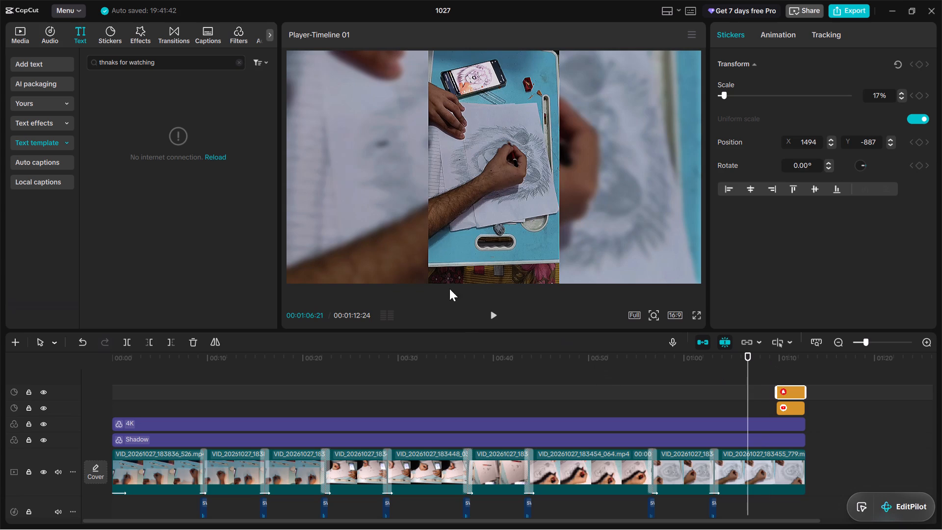
pyautogui.click(492, 314)
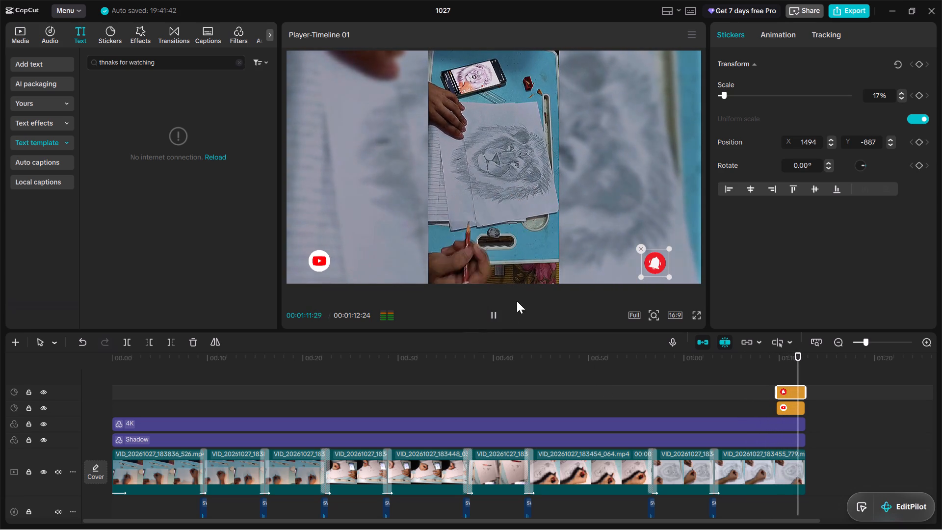
pyautogui.moveTo(808, 359); pyautogui.dragTo(777, 369)
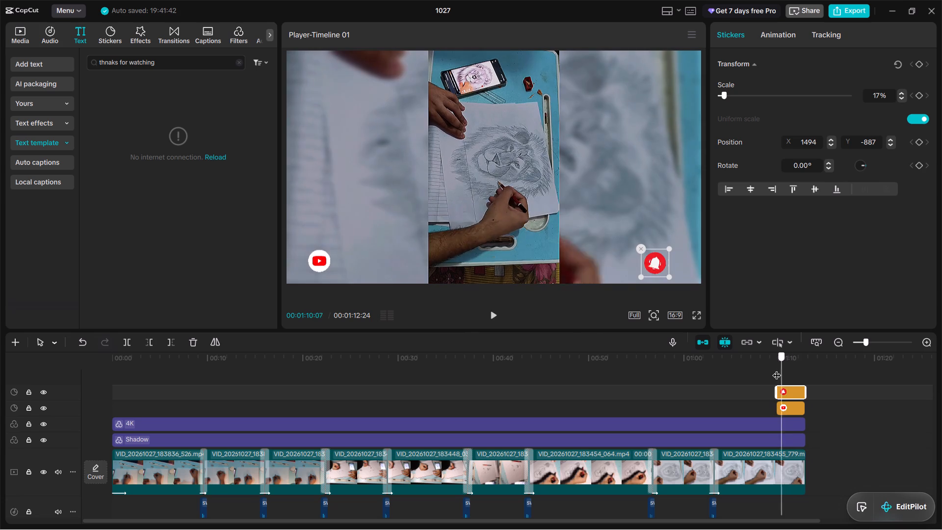
pyautogui.moveTo(777, 369); pyautogui.dragTo(776, 370)
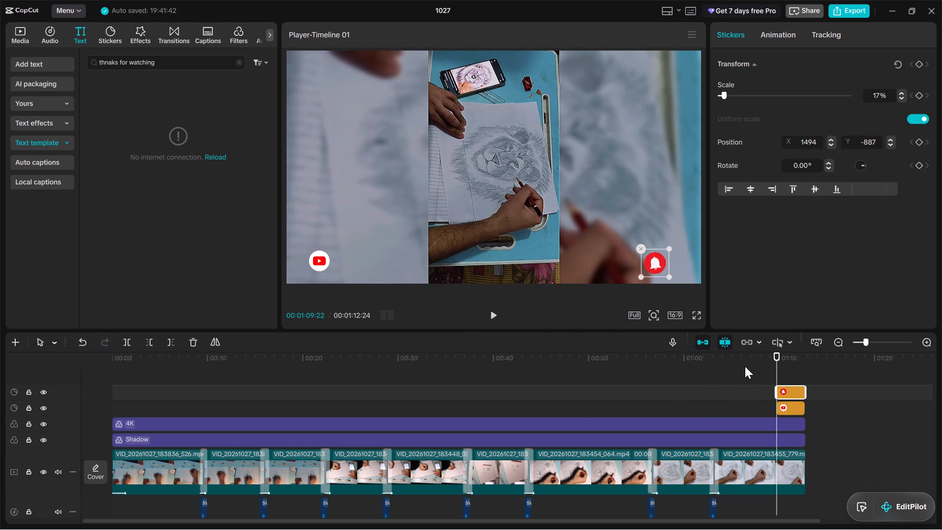
# Reload the "thnaks for watching" text template search.
pyautogui.click(214, 156)
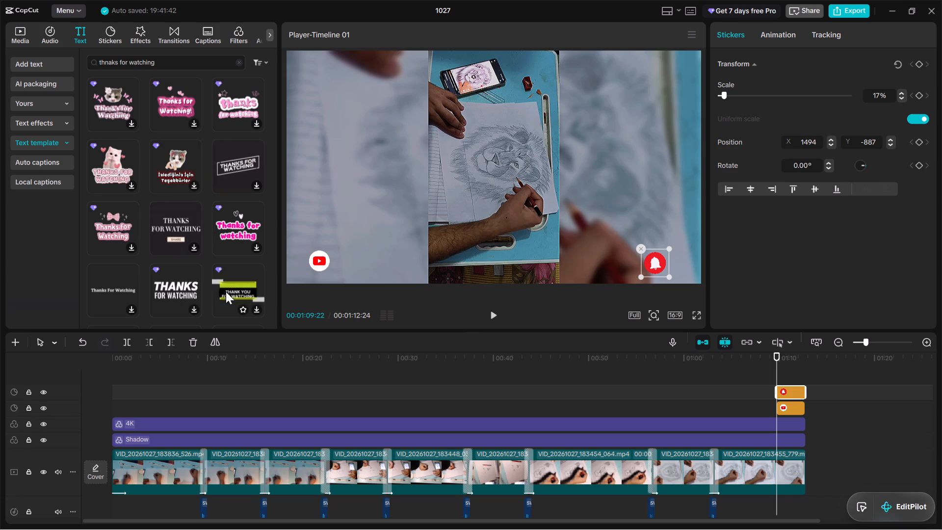
# Add the red "THANKS FOR WATCHING / LIKE, COMMENT & FOLLOW" text template at 00:01:09:22, above the two stickers.
pyautogui.scroll(-1, 207, 267)
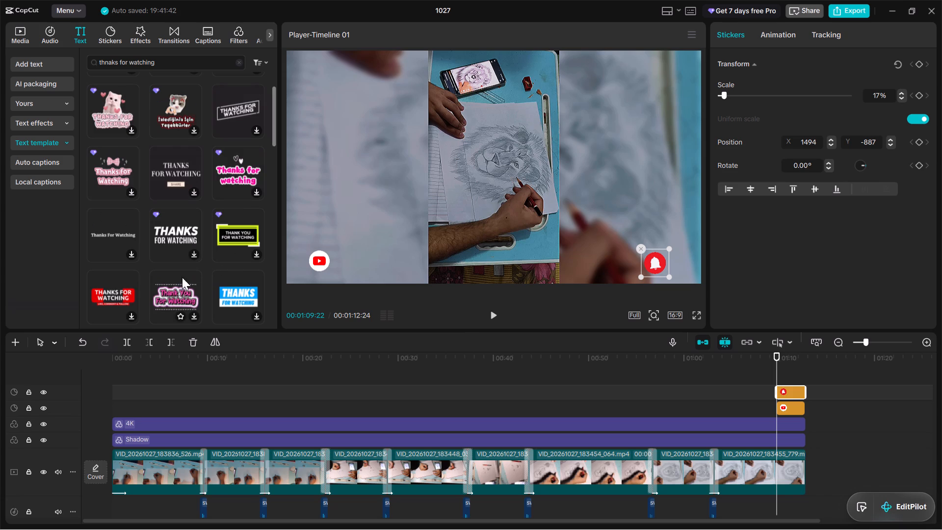
pyautogui.click(120, 304)
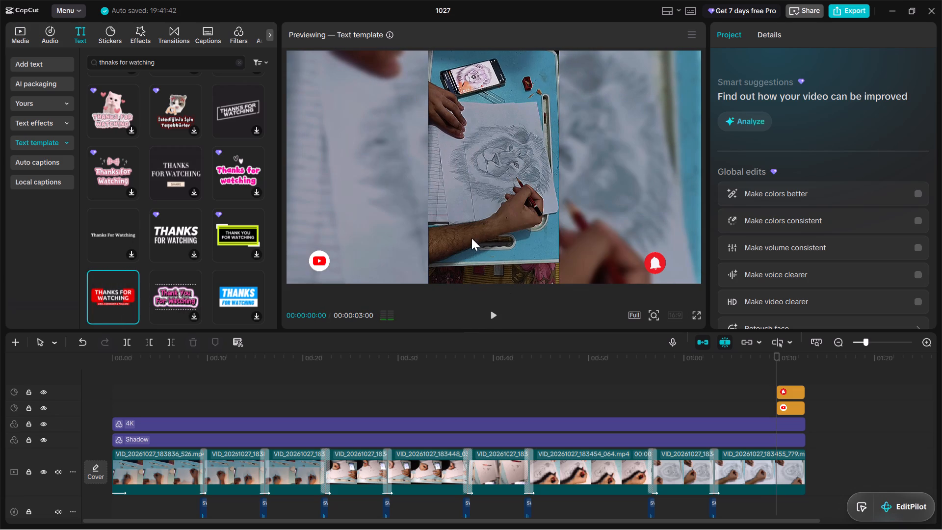
pyautogui.click(131, 316)
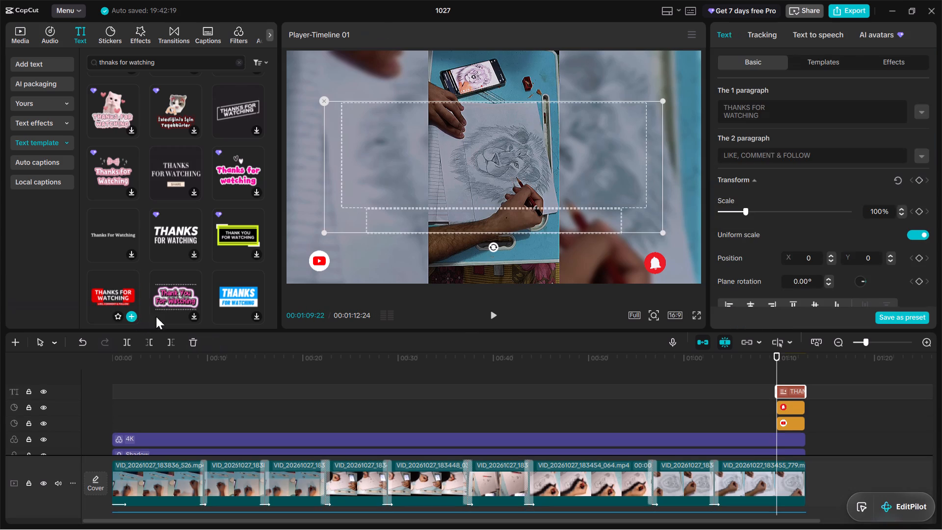
# Play the ending of the video to check the added thanks-for-watching template.
pyautogui.moveTo(774, 354); pyautogui.dragTo(656, 371)
pyautogui.click(485, 315)
pyautogui.click(492, 312)
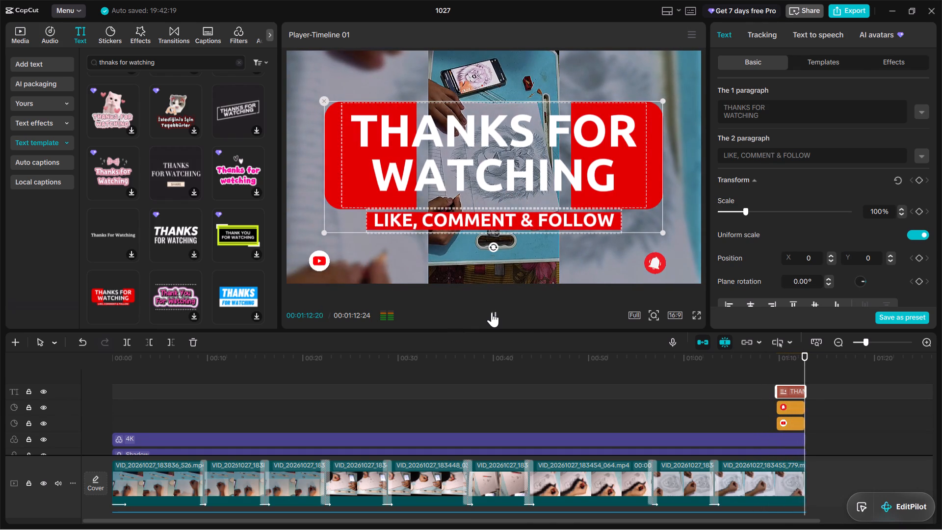
# With the playhead at 00:01:11:11, scale the thanks-for-watching text slightly smaller, keeping it centred above the YouTube and bell stickers.
pyautogui.moveTo(805, 356); pyautogui.dragTo(785, 365)
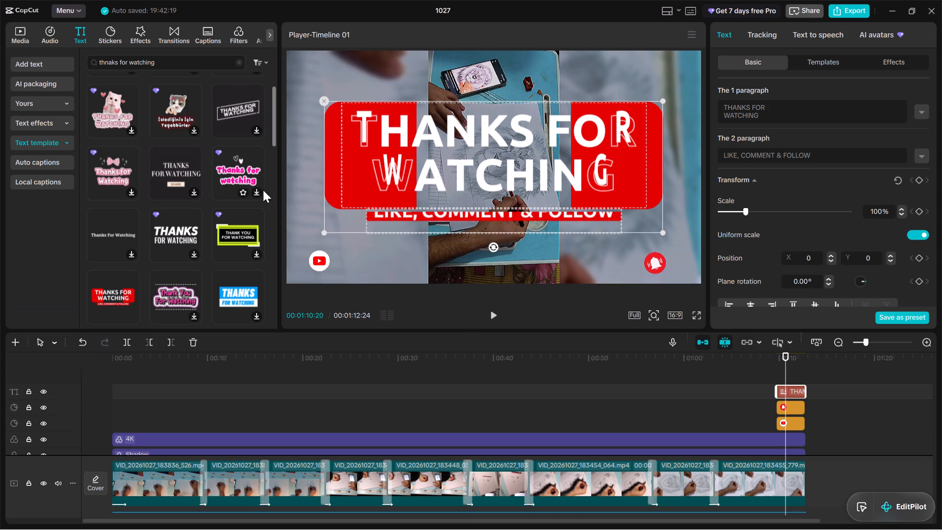
pyautogui.moveTo(784, 359); pyautogui.dragTo(790, 359)
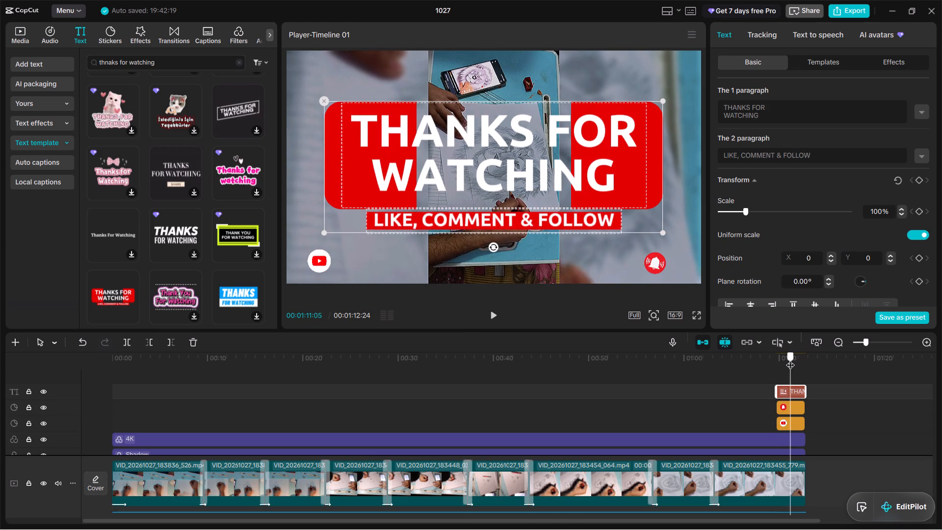
pyautogui.moveTo(790, 359); pyautogui.dragTo(792, 358)
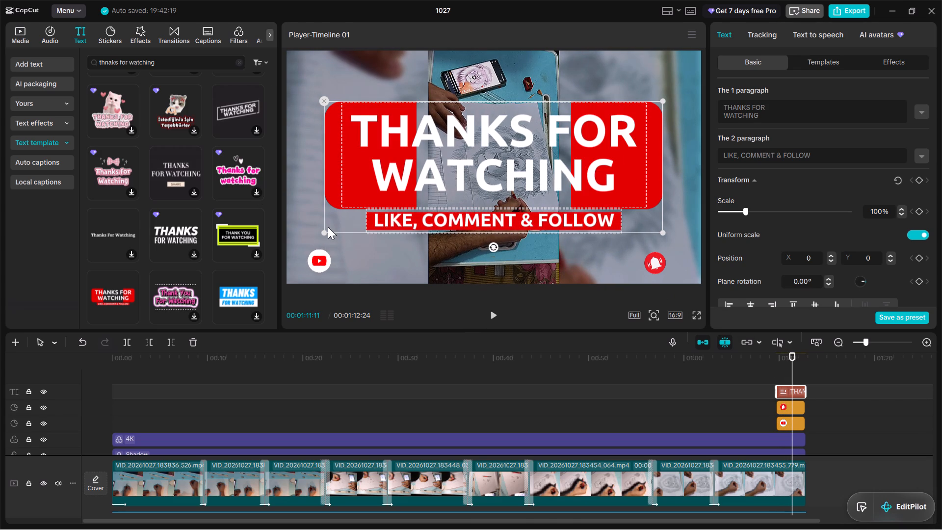
pyautogui.moveTo(320, 229); pyautogui.dragTo(292, 238)
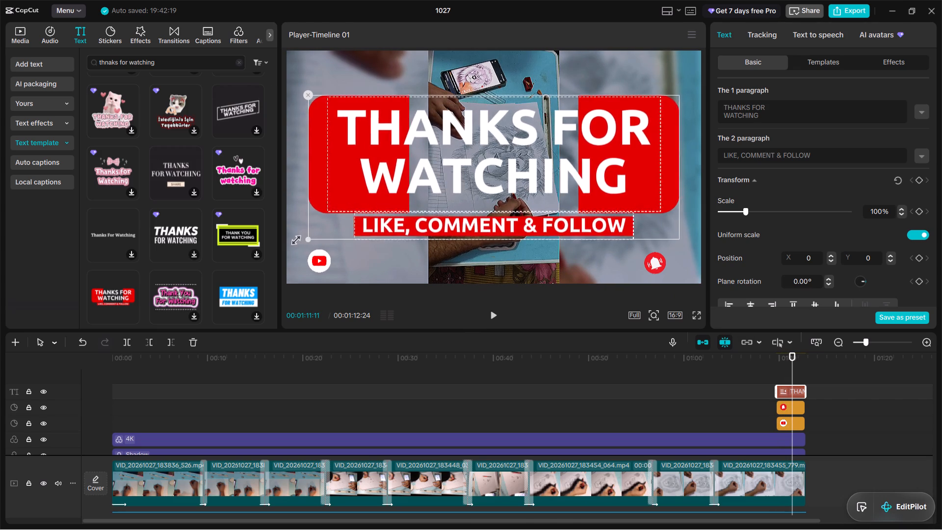
pyautogui.moveTo(292, 238); pyautogui.dragTo(454, 149)
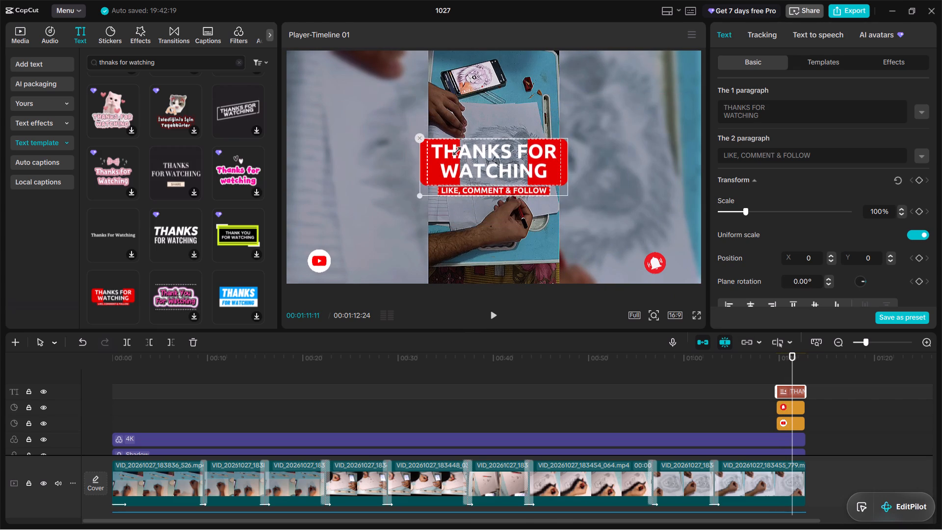
pyautogui.moveTo(454, 149); pyautogui.dragTo(351, 233)
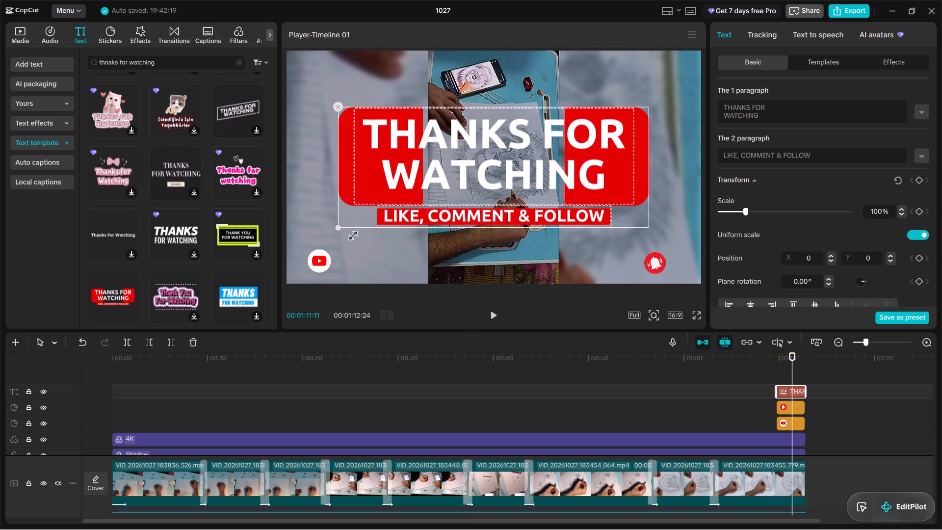
pyautogui.moveTo(351, 233); pyautogui.dragTo(339, 241)
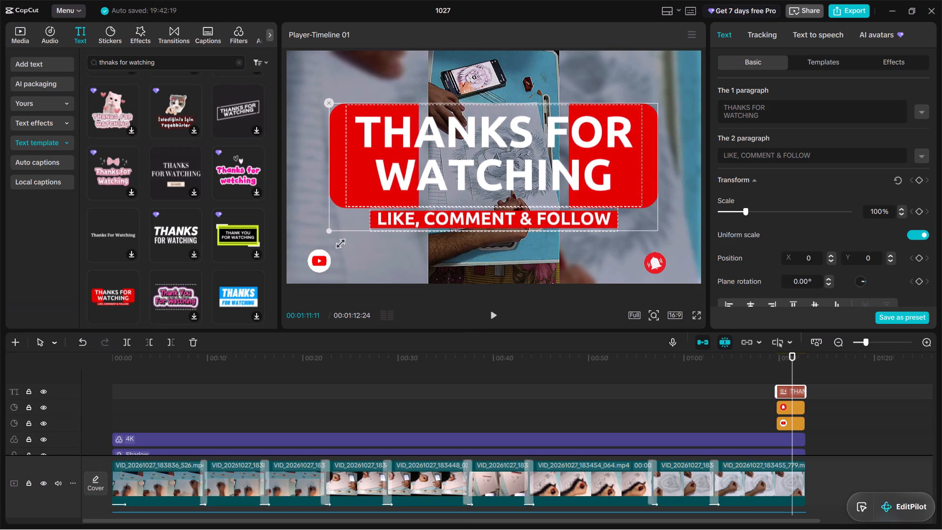
pyautogui.moveTo(339, 241); pyautogui.dragTo(306, 256)
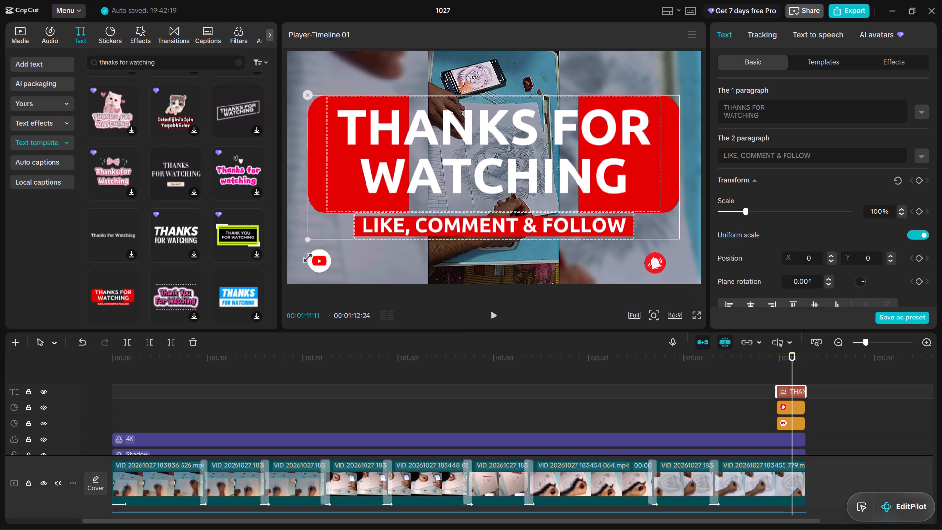
pyautogui.moveTo(306, 256); pyautogui.dragTo(359, 230)
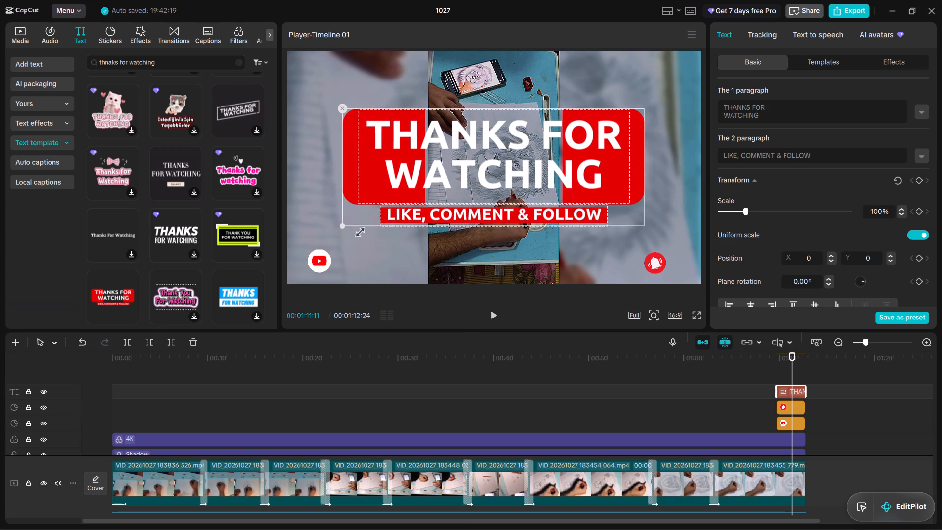
pyautogui.moveTo(359, 230); pyautogui.dragTo(364, 225)
pyautogui.click(677, 214)
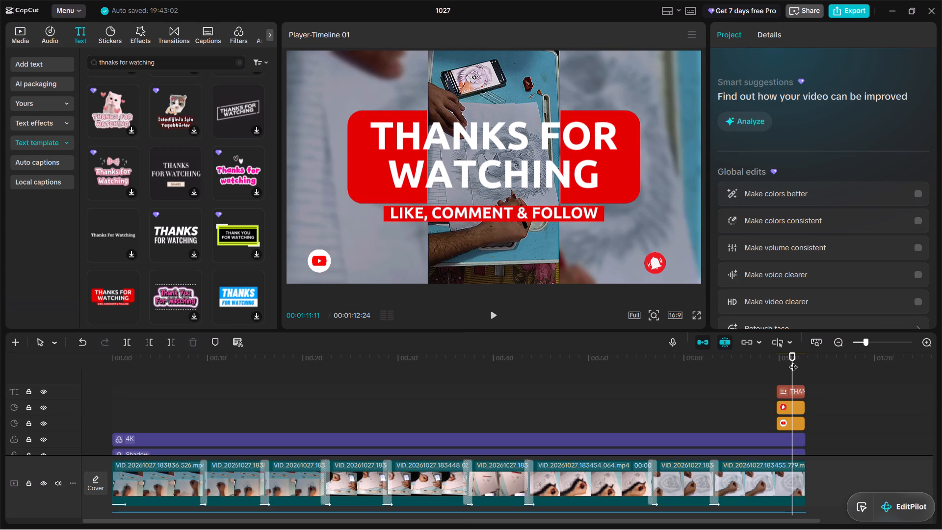
# Play from 00:01:04:28 to check the resized ending text, and pause at its start at 00:01:09:24.
pyautogui.moveTo(794, 352); pyautogui.dragTo(731, 357)
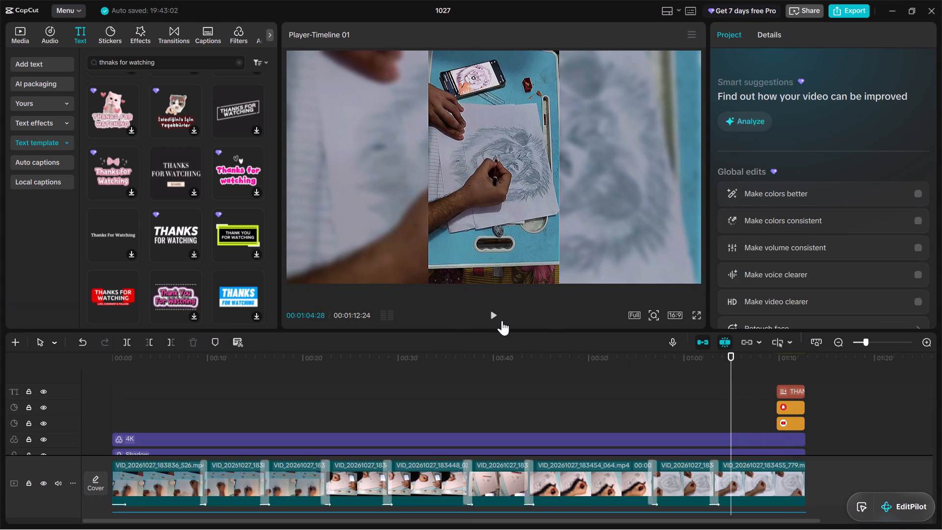
pyautogui.click(496, 315)
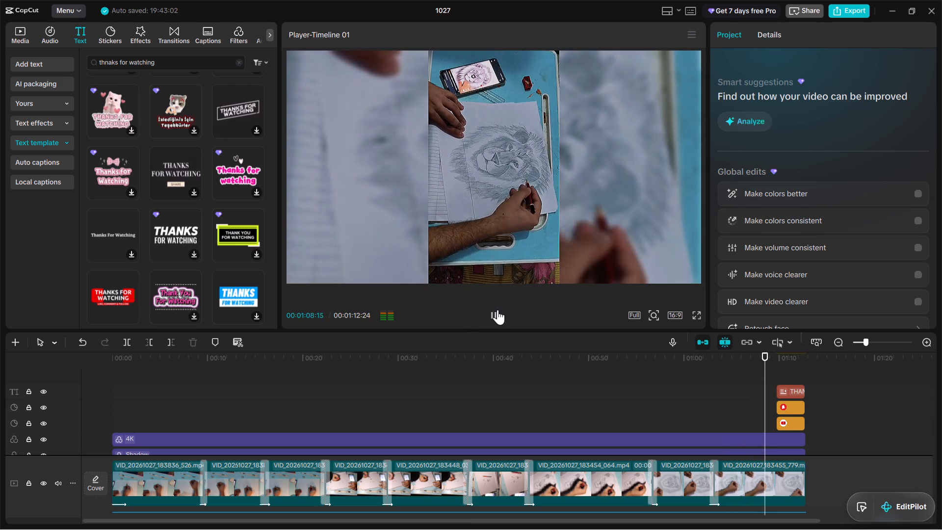
pyautogui.click(496, 315)
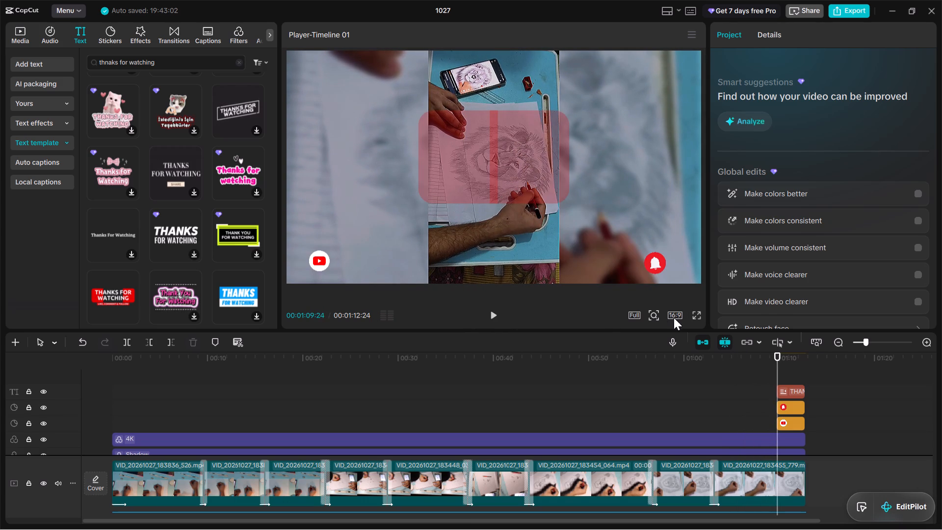
# Audition favourite sounds, add "Cute pop sound effects(1031419)" at 00:01:09:24, and try to extend its clip to the video's end.
pyautogui.click(53, 37)
pyautogui.click(104, 93)
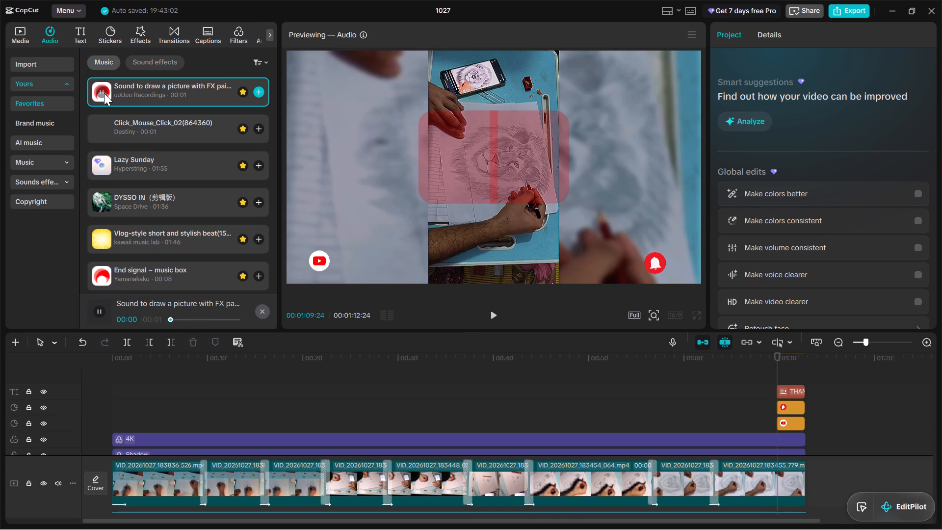
pyautogui.click(100, 276)
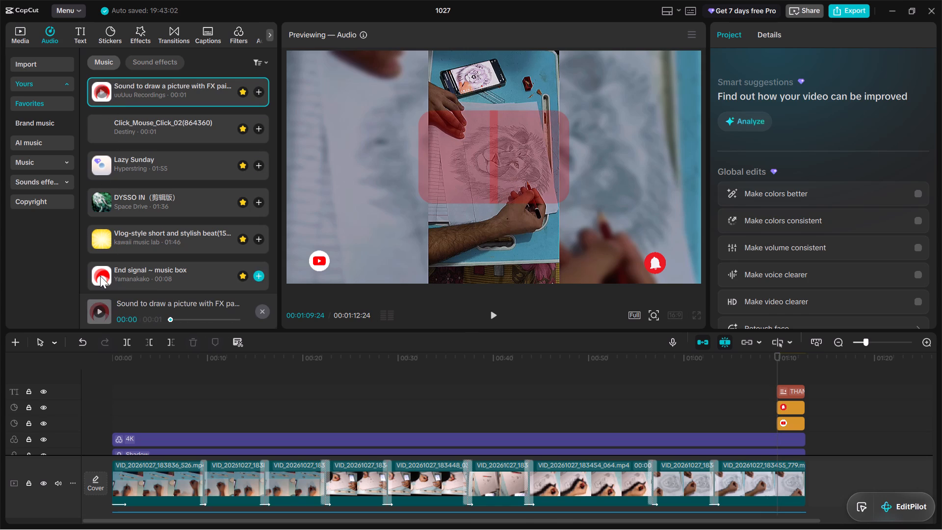
pyautogui.scroll(-3, 151, 235)
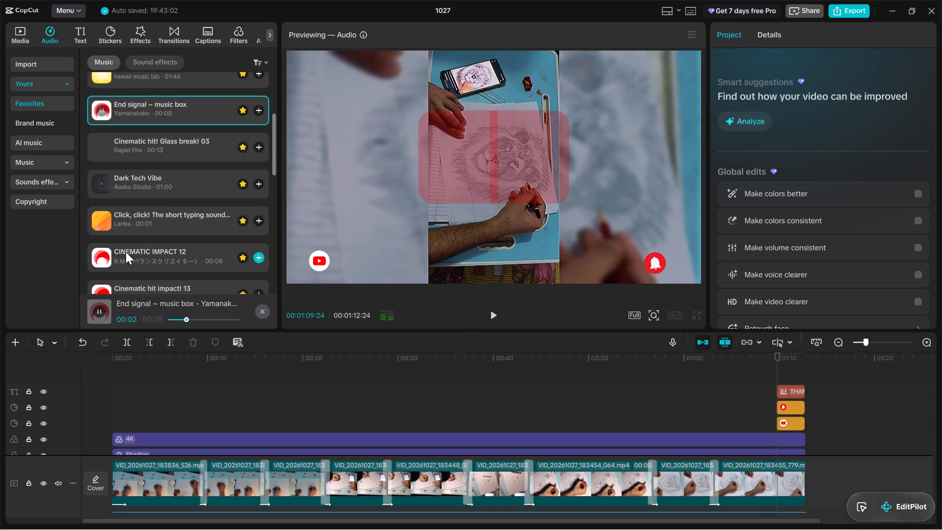
pyautogui.click(110, 253)
pyautogui.scroll(-1, 129, 244)
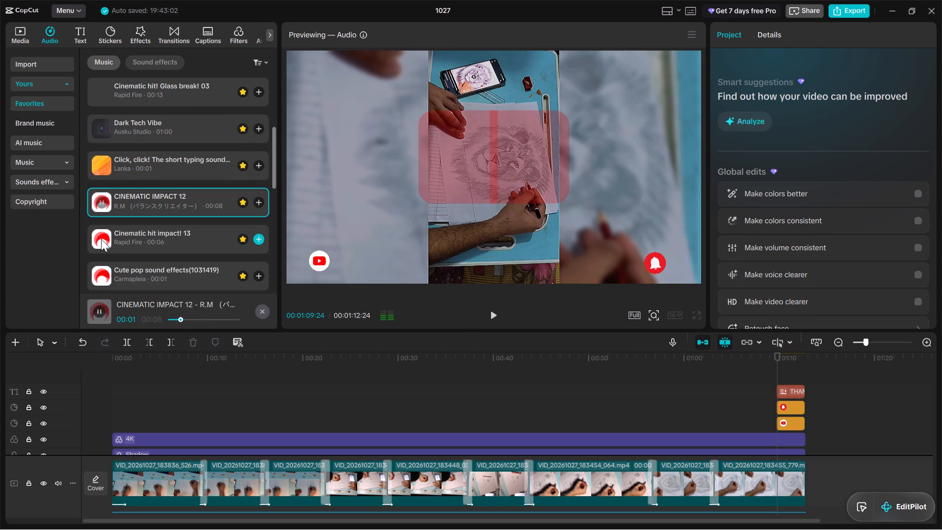
pyautogui.click(101, 239)
pyautogui.scroll(-2, 112, 238)
pyautogui.click(104, 207)
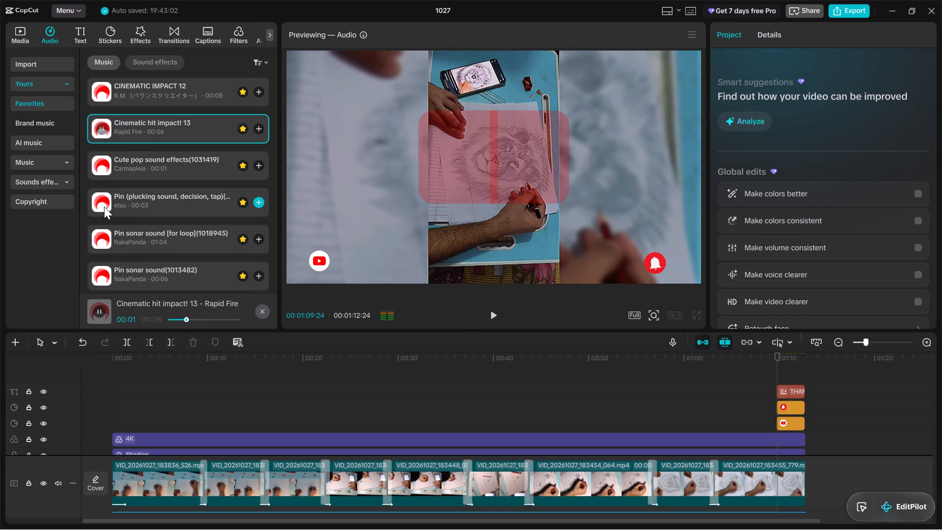
pyautogui.click(110, 172)
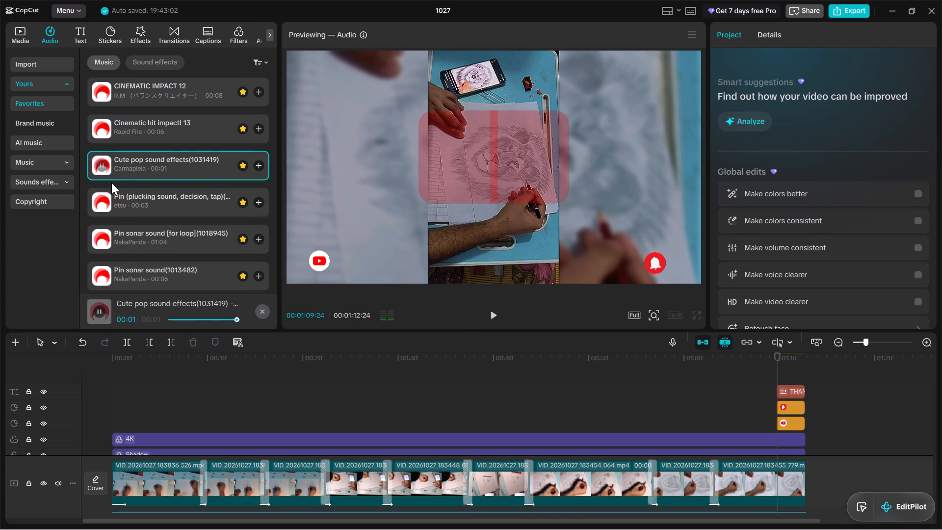
pyautogui.click(107, 240)
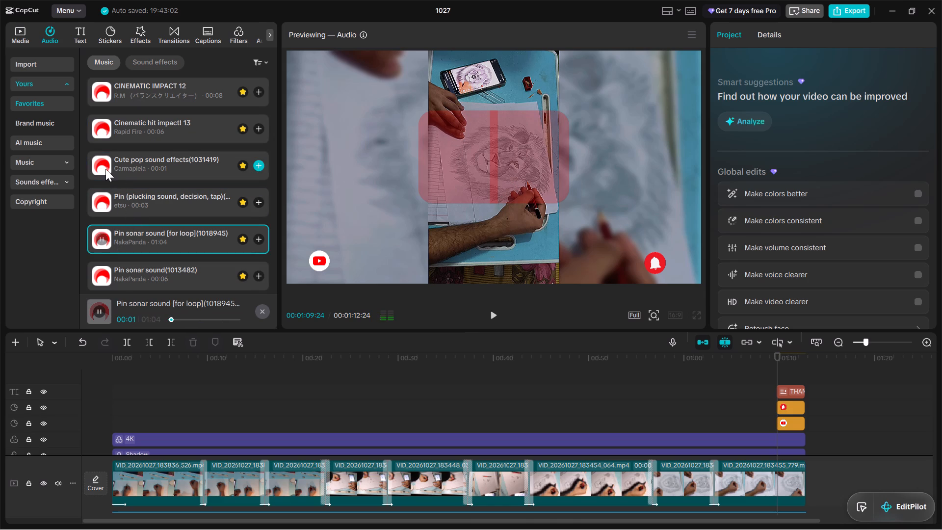
pyautogui.click(105, 169)
pyautogui.click(255, 165)
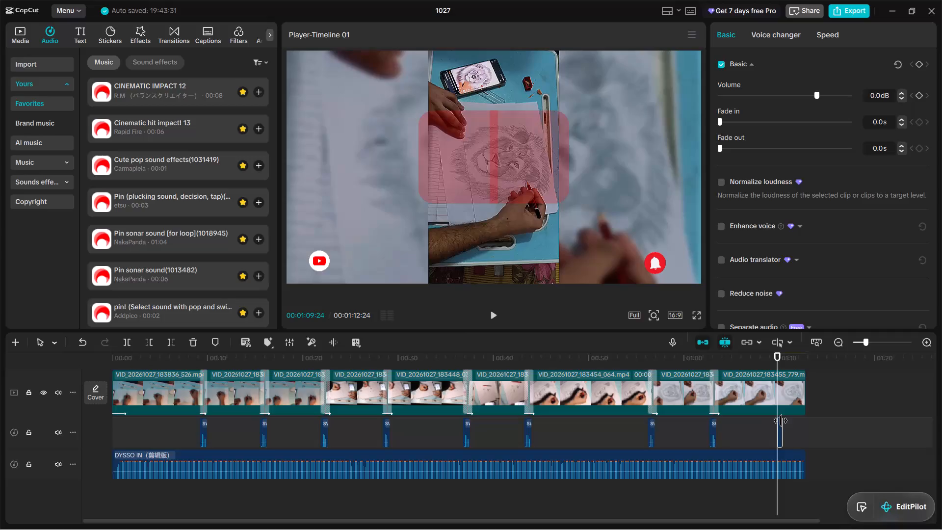
pyautogui.moveTo(781, 423); pyautogui.dragTo(807, 420)
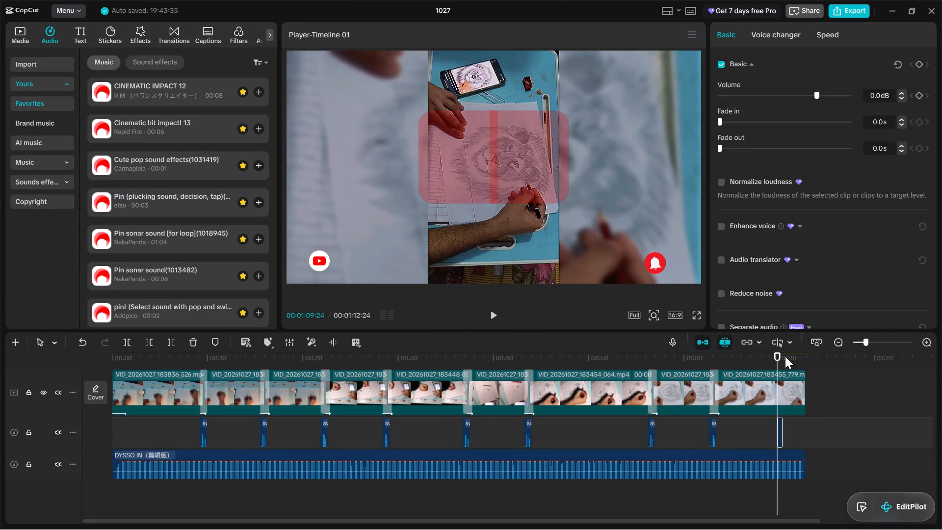
# Play the ending from shortly before the thanks-for-watching text to check the pop sound.
pyautogui.moveTo(777, 356); pyautogui.dragTo(755, 362)
pyautogui.click(497, 316)
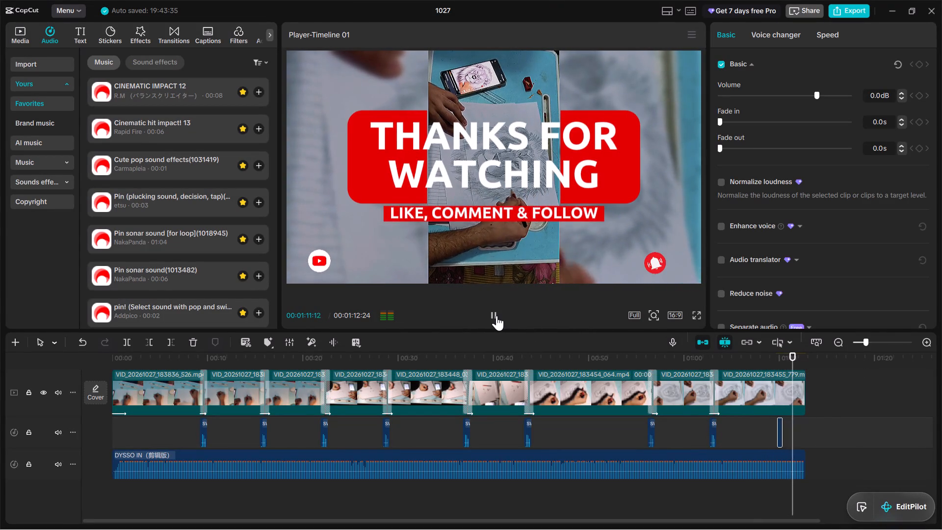
# Add a default text clip at 00:00:00:00 and replace its wording with "Art".
pyautogui.moveTo(808, 362); pyautogui.dragTo(0, 358)
pyautogui.scroll(3, 542, 367)
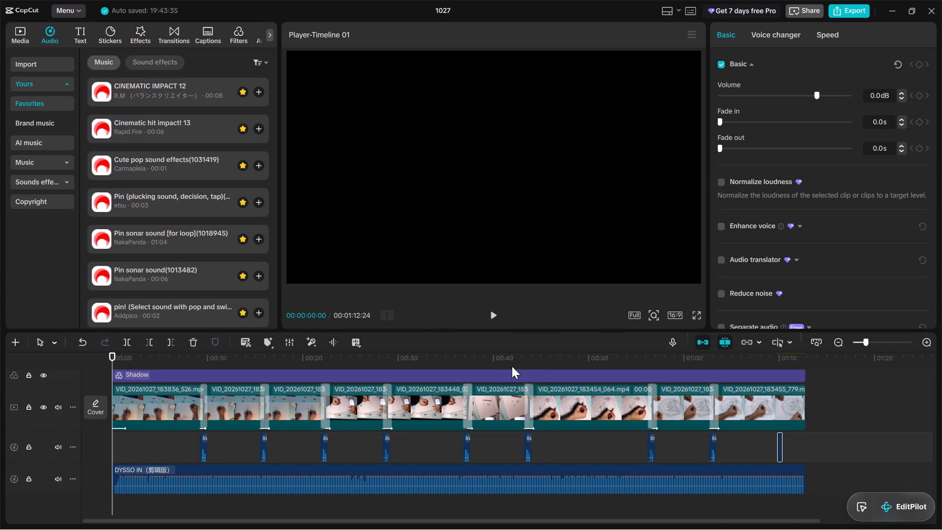
pyautogui.scroll(6, 512, 366)
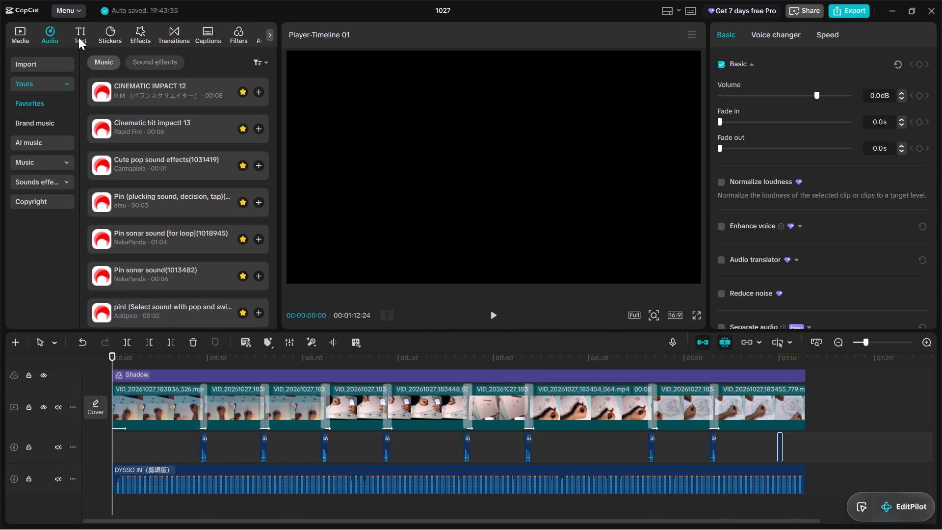
pyautogui.click(75, 29)
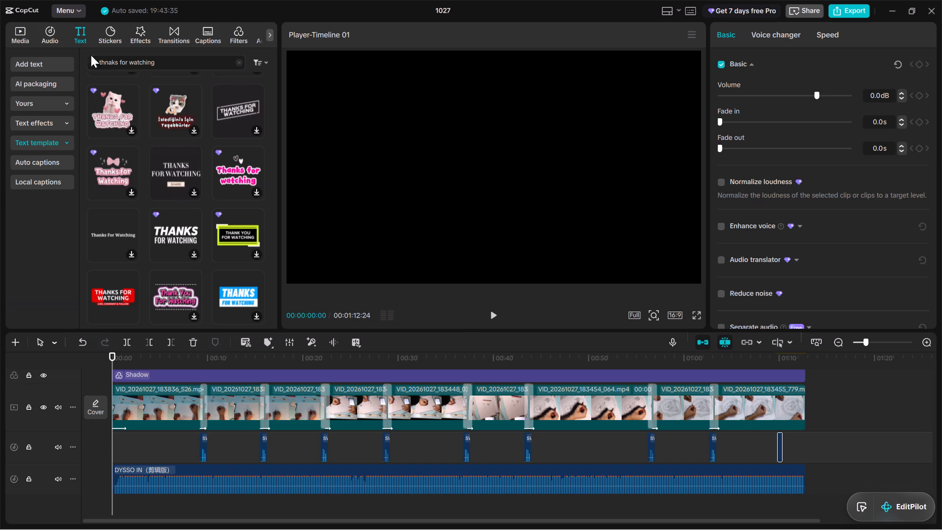
pyautogui.click(49, 65)
pyautogui.click(130, 98)
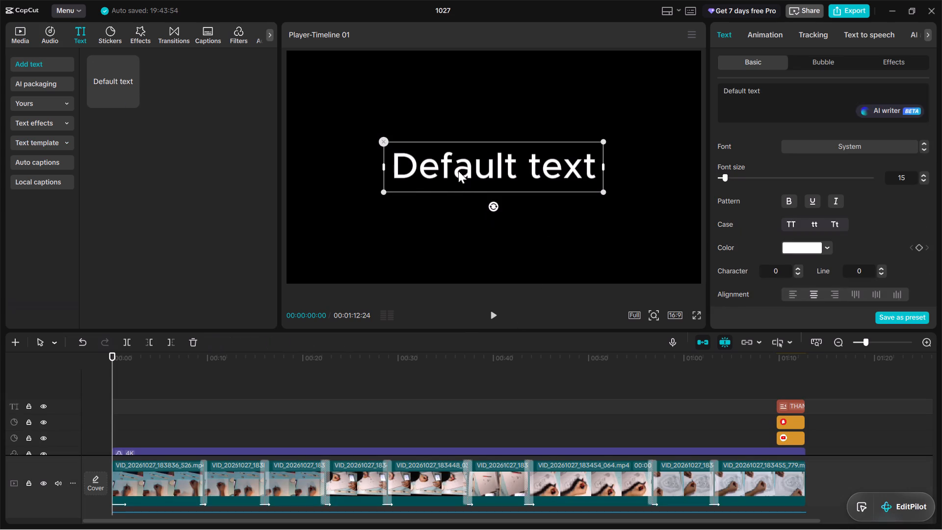
pyautogui.click(457, 169)
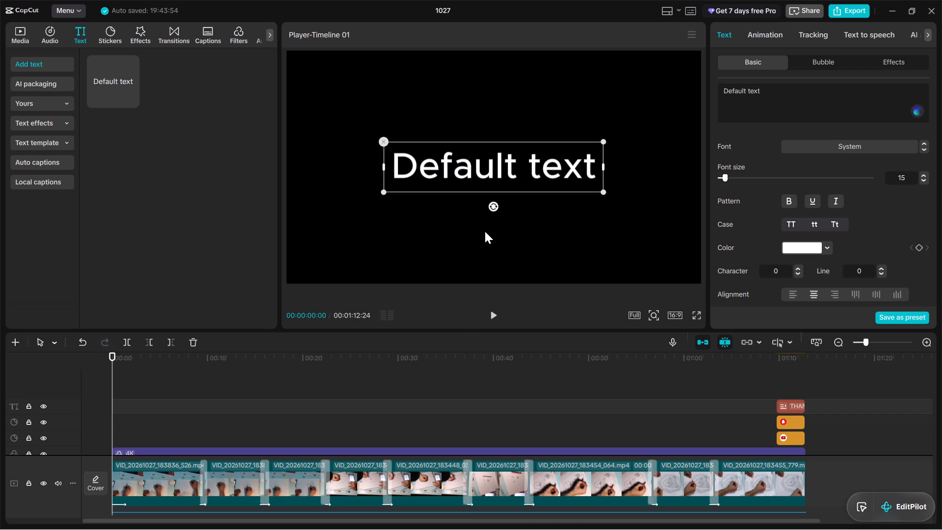
pyautogui.moveTo(800, 94); pyautogui.dragTo(692, 89)
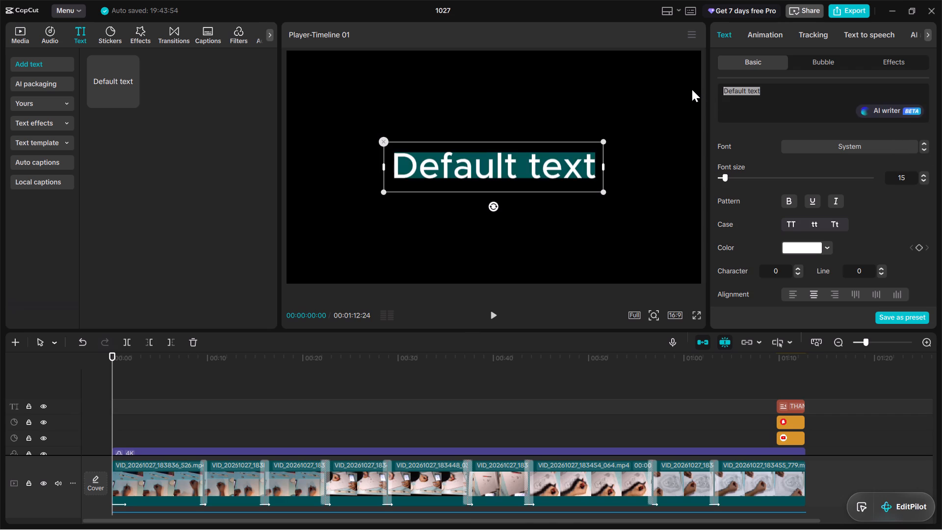
pyautogui.press('BackSpace')
pyautogui.write('Art')
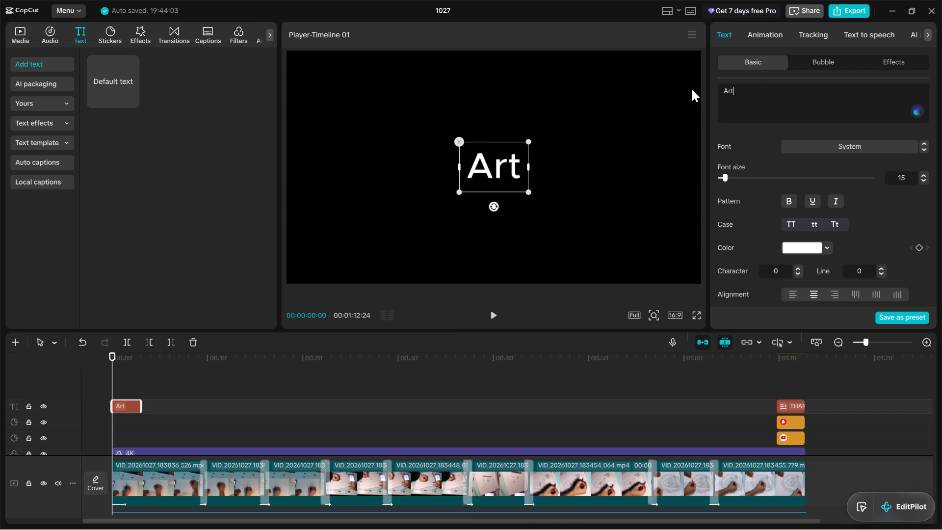
# Complete the opening title's wording as "Art with Mirza".
pyautogui.press('space')
pyautogui.write('W')
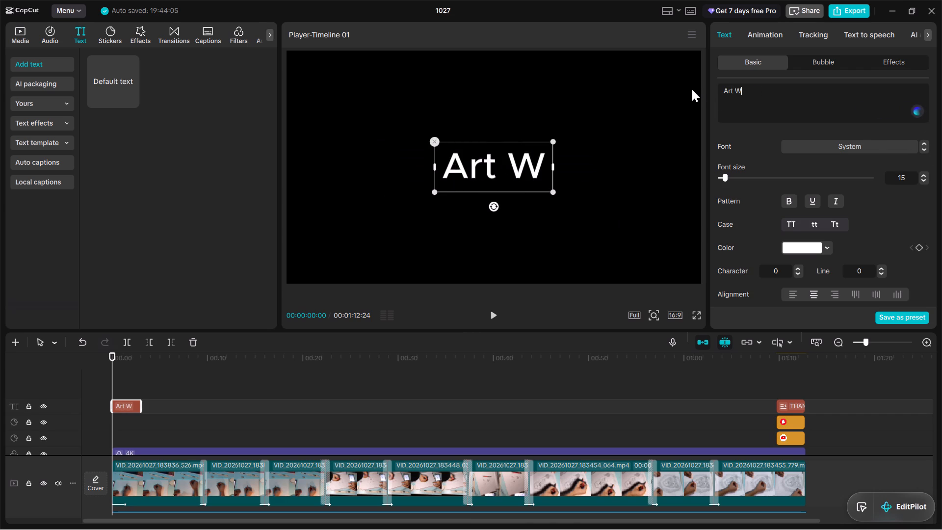
pyautogui.press('BackSpace')
pyautogui.press('BackSpace')
pyautogui.write('with')
pyautogui.press('BackSpace')
pyautogui.press('BackSpace')
pyautogui.press('BackSpace')
pyautogui.press('BackSpace')
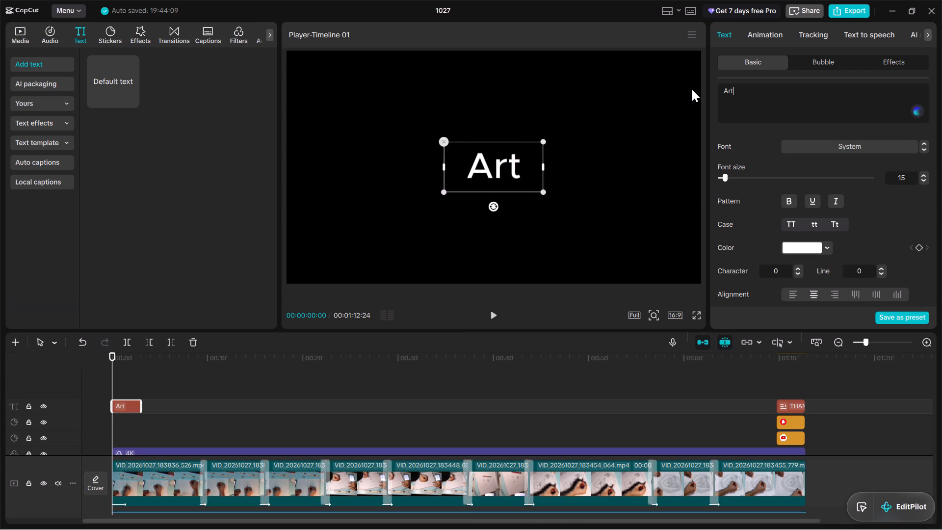
pyautogui.press('space')
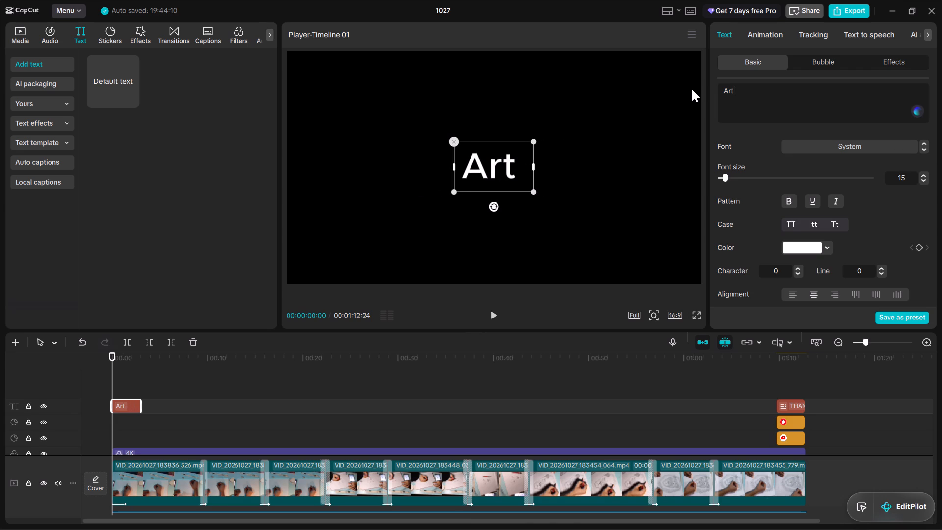
pyautogui.write('wit')
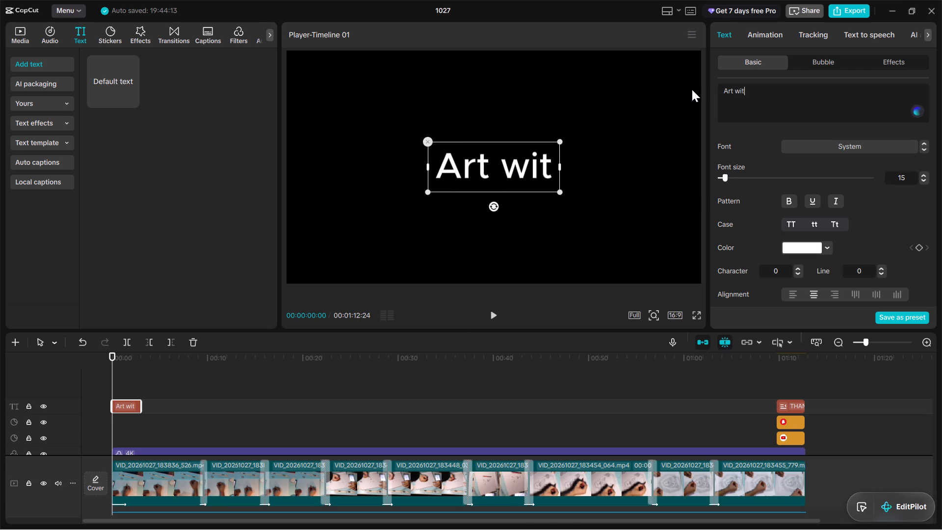
pyautogui.write('h')
pyautogui.press('space')
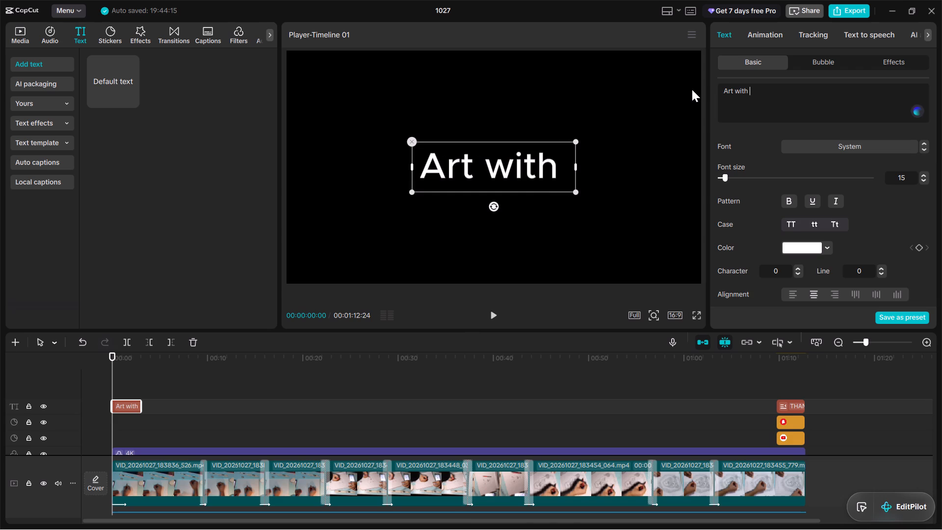
pyautogui.write('mir')
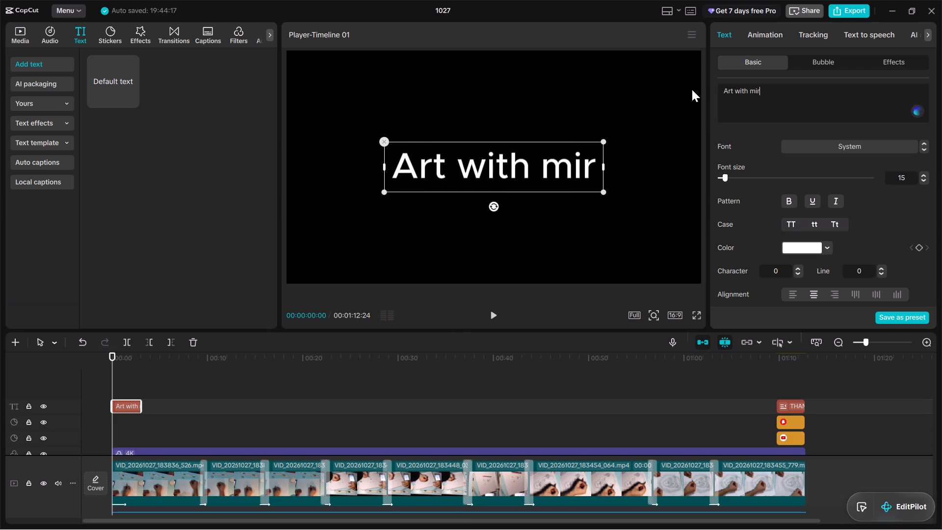
pyautogui.press('BackSpace')
pyautogui.press('BackSpace')
pyautogui.press('BackSpace')
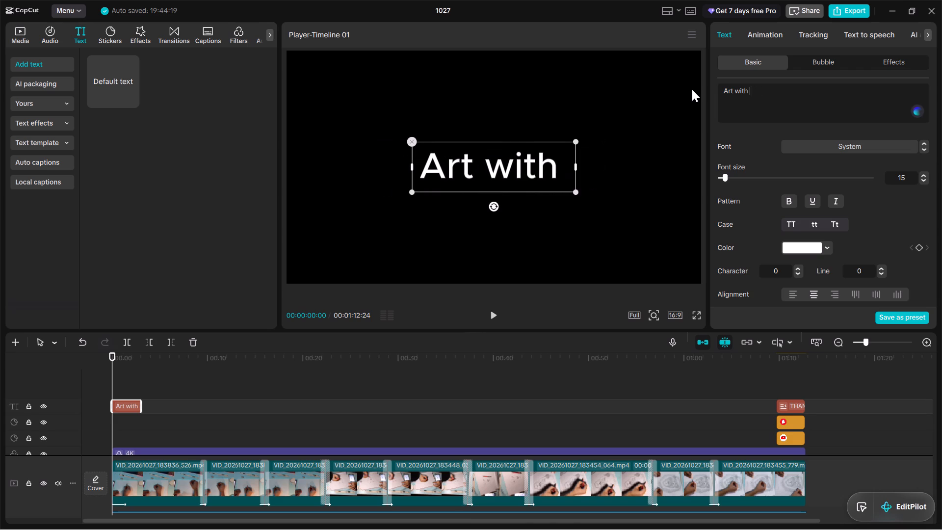
pyautogui.write('Mi')
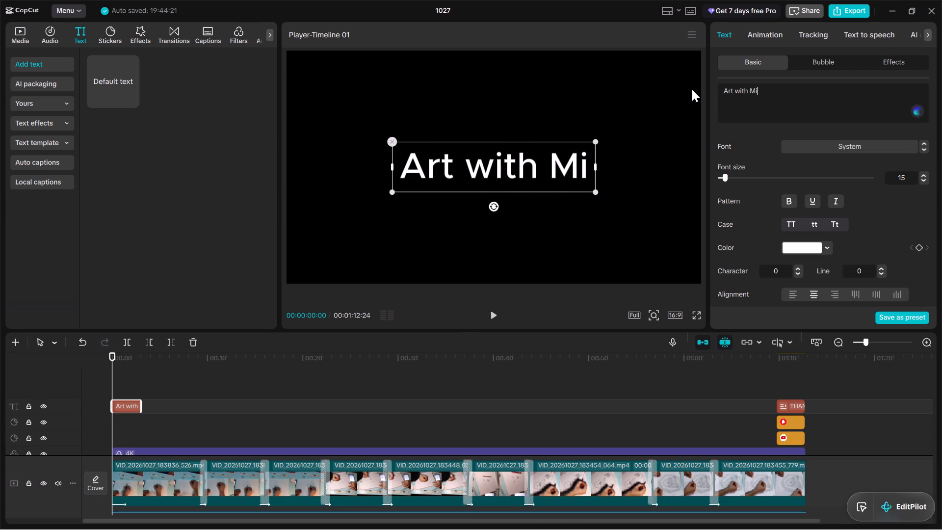
pyautogui.write('eza')
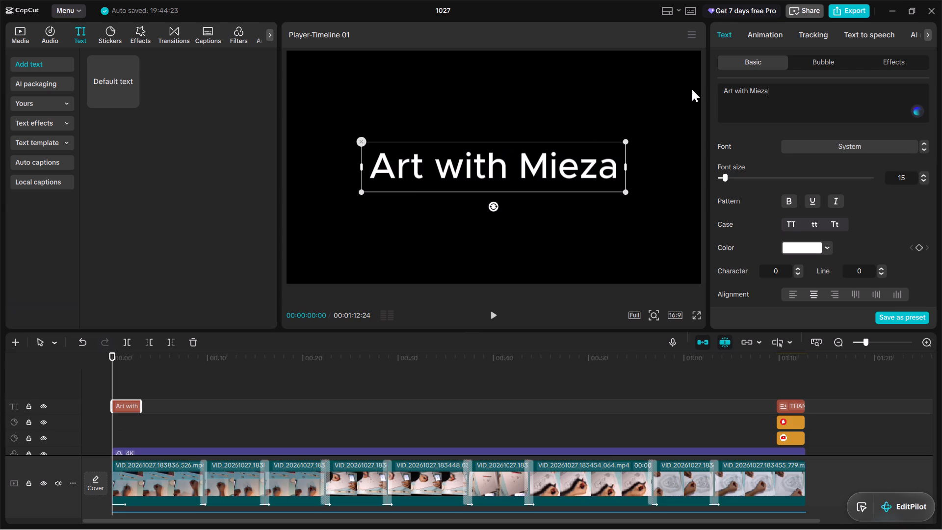
pyautogui.press('BackSpace')
pyautogui.press('BackSpace')
pyautogui.press('BackSpace')
pyautogui.press('BackSpace')
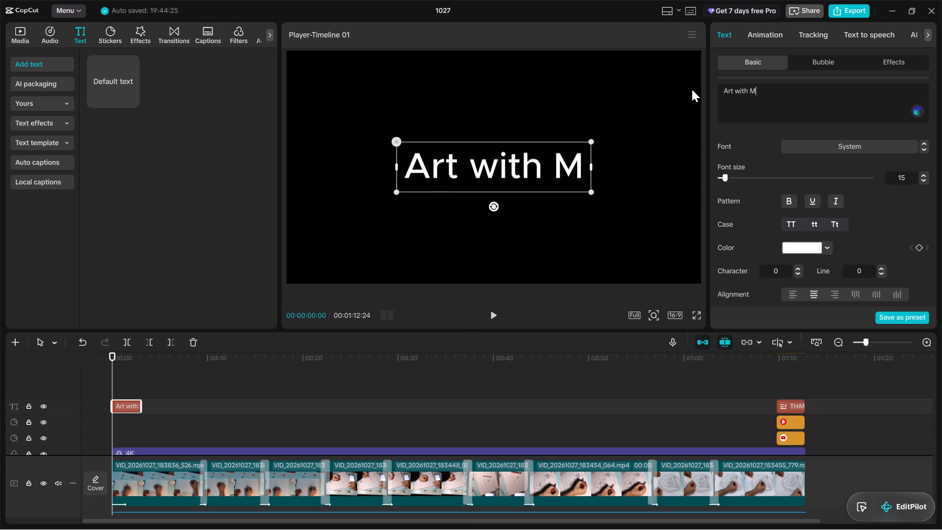
pyautogui.write('irza')
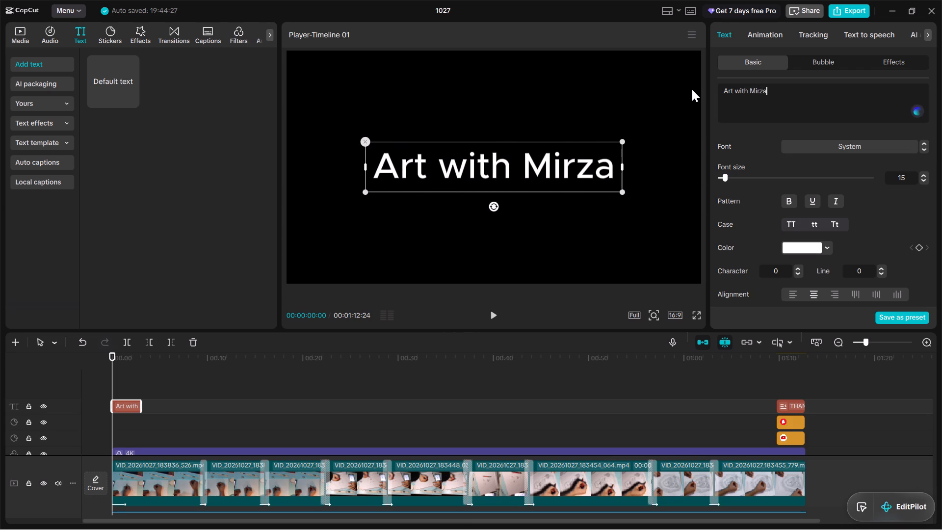
# Set the opening title in the Algerian font with bold and italic styling.
pyautogui.click(860, 149)
pyautogui.click(833, 134)
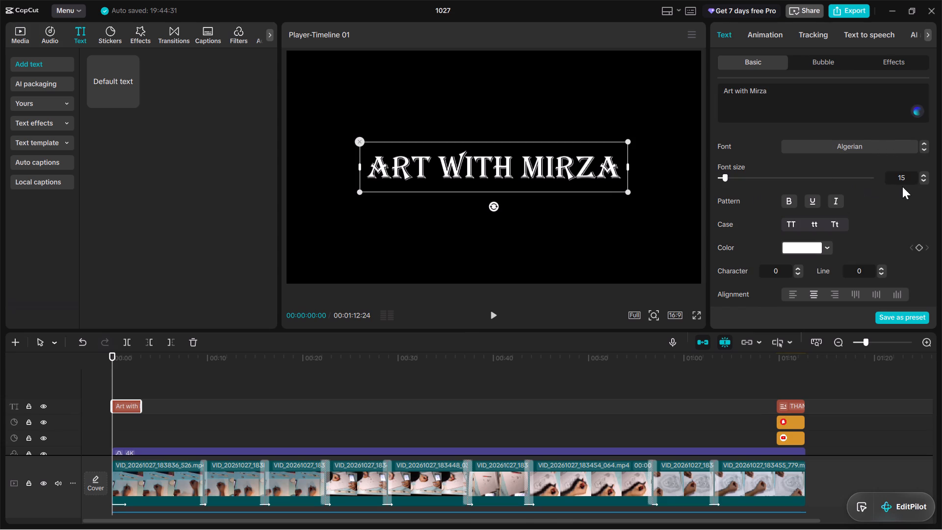
pyautogui.click(791, 203)
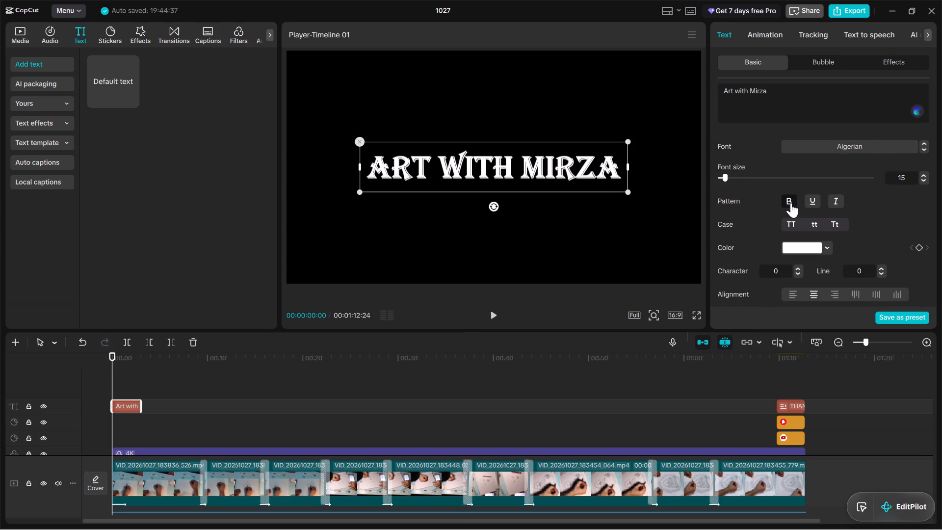
pyautogui.click(841, 202)
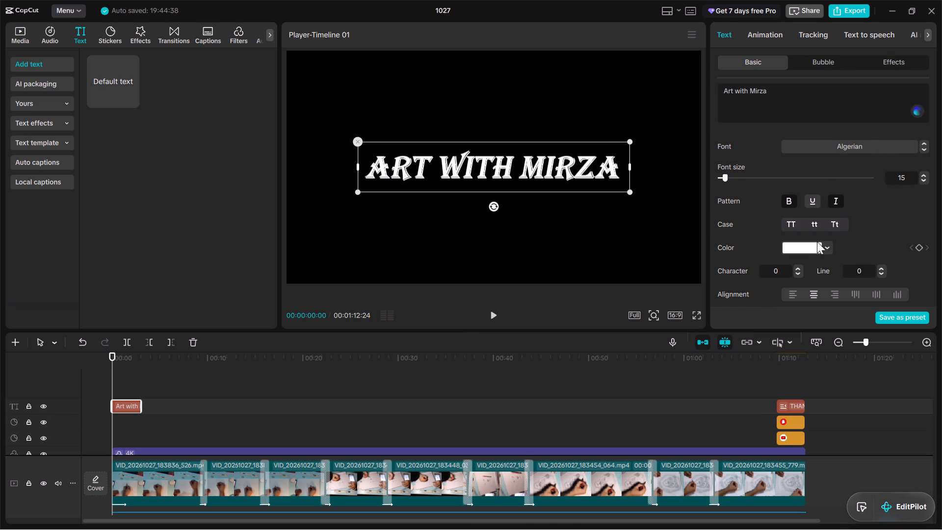
# Colour only the word "Art" in the opening title orange, FF6700.
pyautogui.click(826, 244)
pyautogui.click(826, 244)
pyautogui.moveTo(734, 91); pyautogui.dragTo(716, 91)
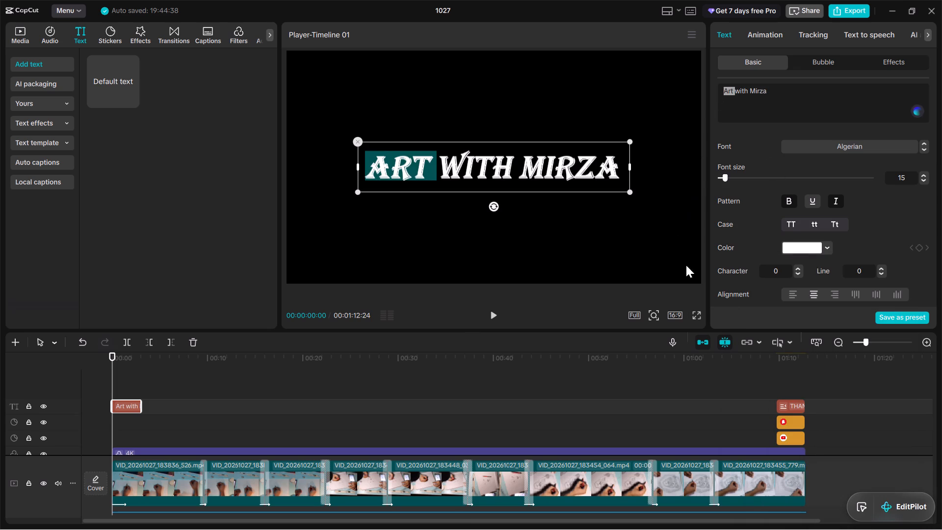
pyautogui.click(823, 250)
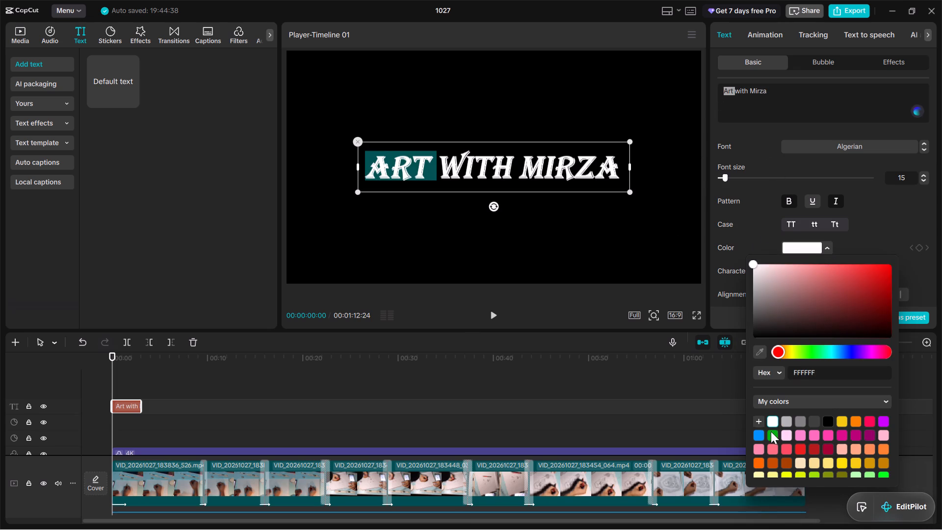
pyautogui.click(754, 462)
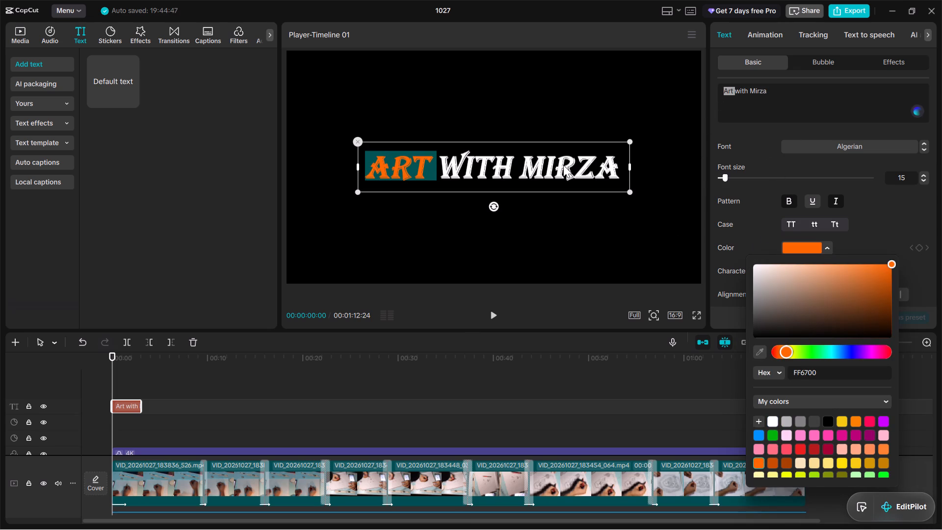
# Colour only the word "Mirza" in the opening title green, 00B209.
pyautogui.click(768, 94)
pyautogui.moveTo(770, 92); pyautogui.dragTo(753, 92)
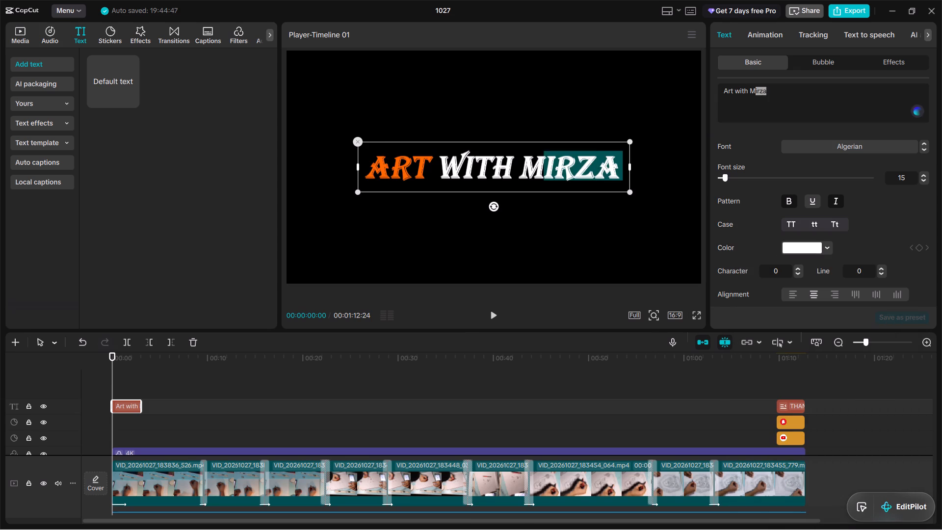
pyautogui.moveTo(753, 92); pyautogui.dragTo(751, 92)
pyautogui.click(826, 247)
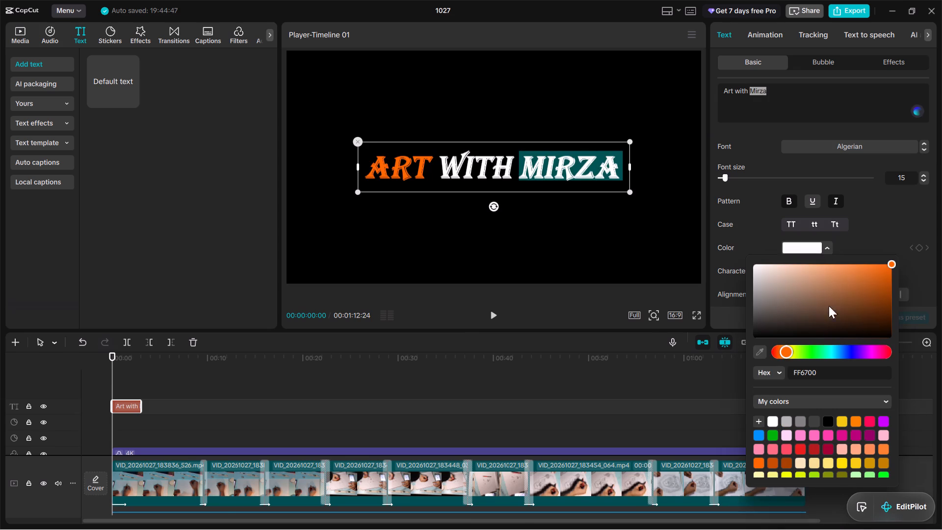
pyautogui.click(773, 437)
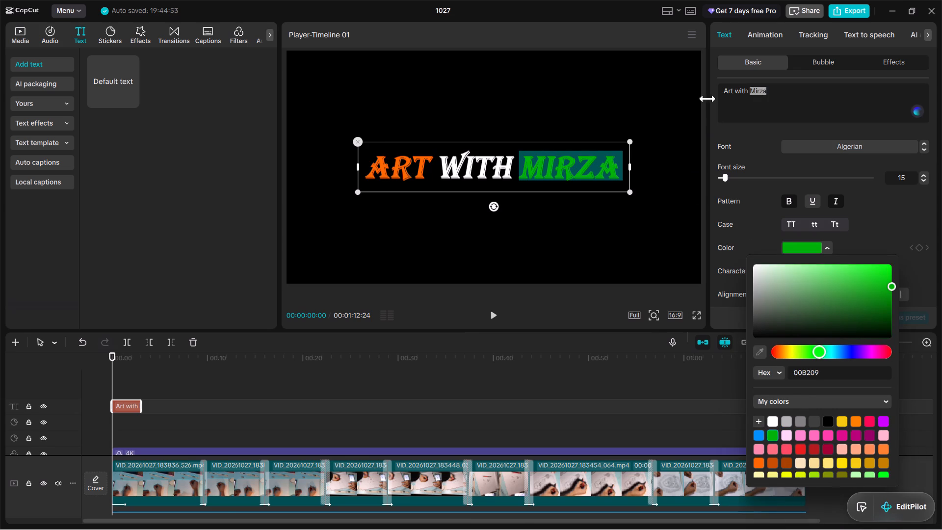
pyautogui.click(804, 90)
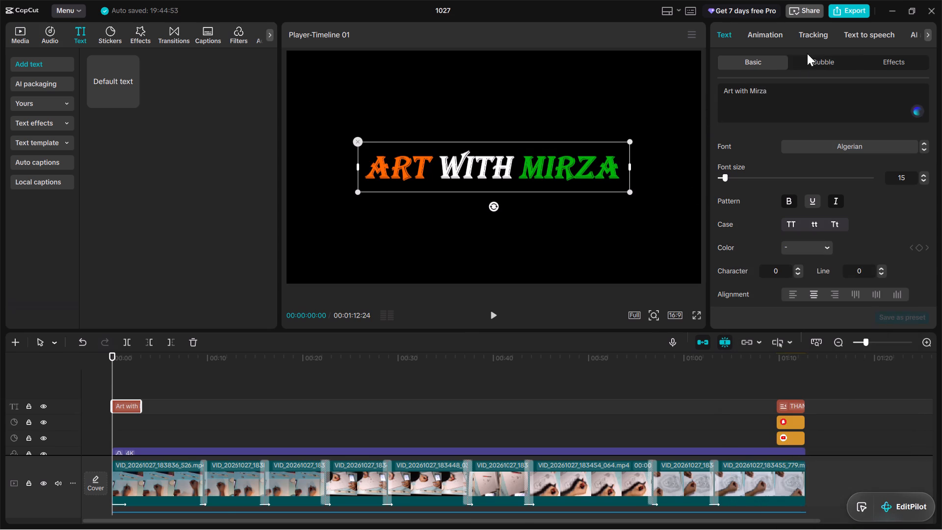
# Apply the Spark Sweep entrance animation to the opening title.
pyautogui.click(768, 35)
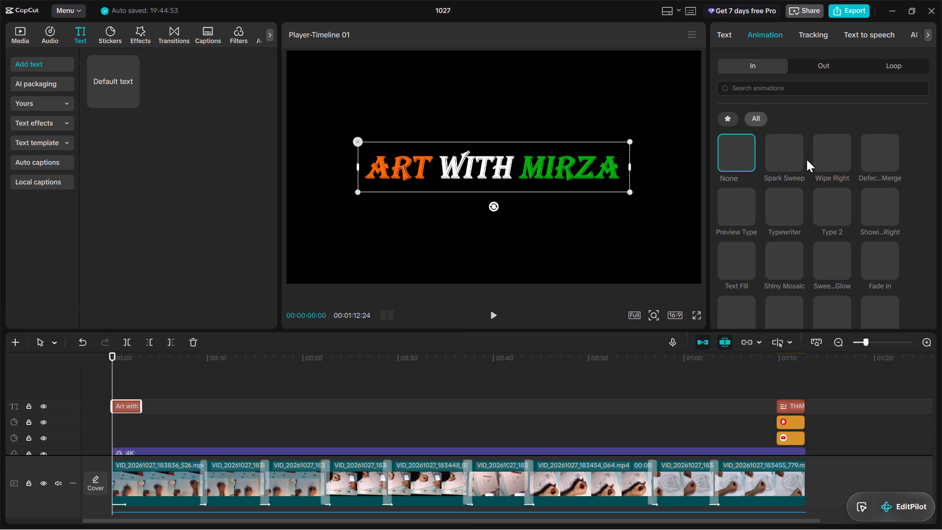
pyautogui.click(789, 154)
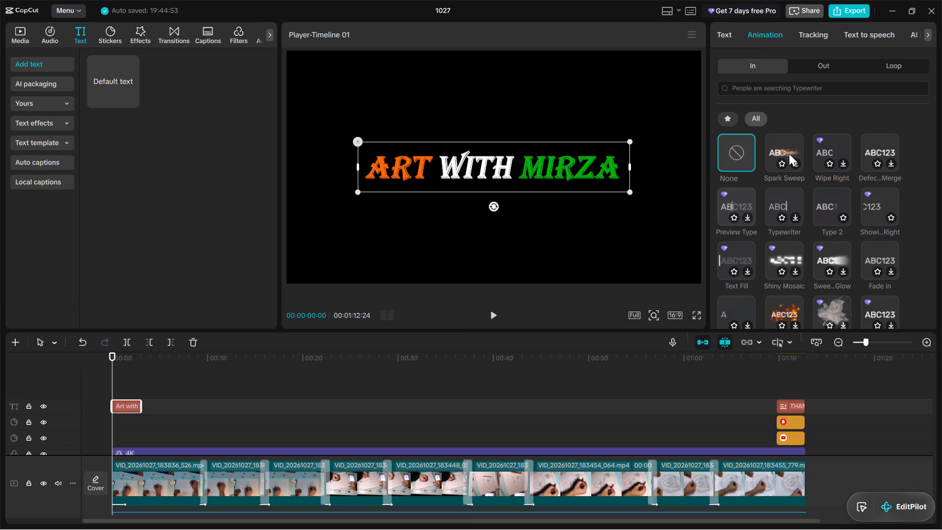
pyautogui.click(785, 151)
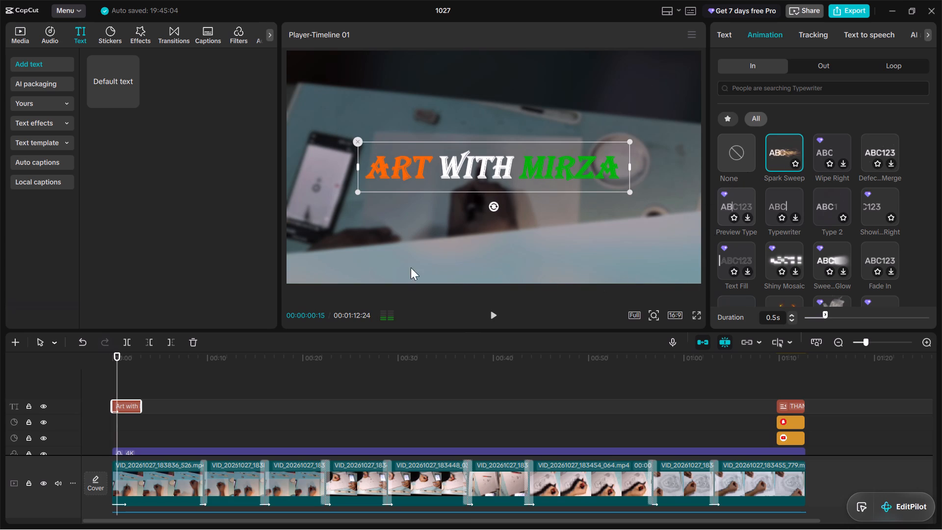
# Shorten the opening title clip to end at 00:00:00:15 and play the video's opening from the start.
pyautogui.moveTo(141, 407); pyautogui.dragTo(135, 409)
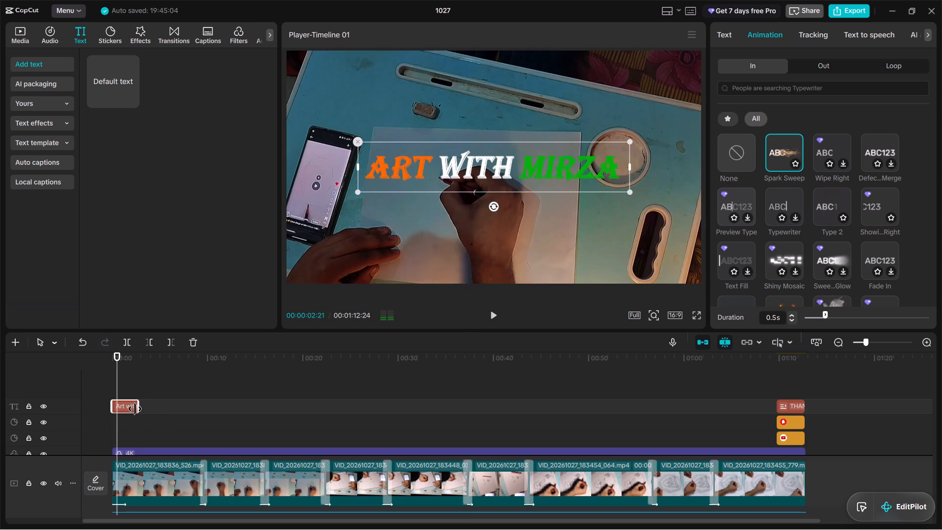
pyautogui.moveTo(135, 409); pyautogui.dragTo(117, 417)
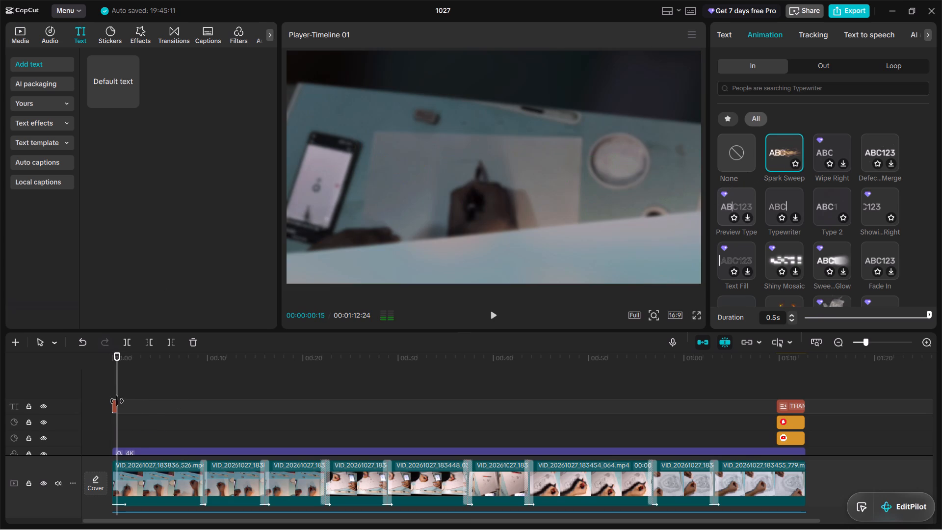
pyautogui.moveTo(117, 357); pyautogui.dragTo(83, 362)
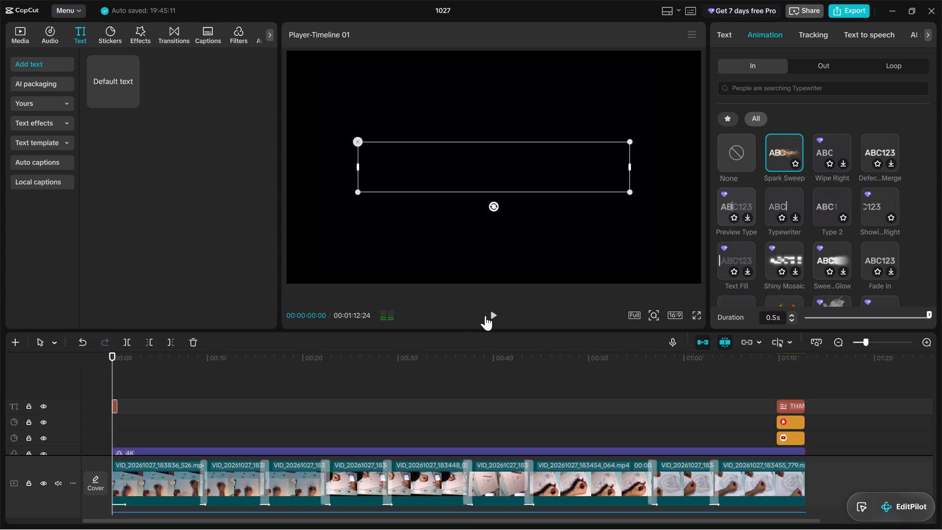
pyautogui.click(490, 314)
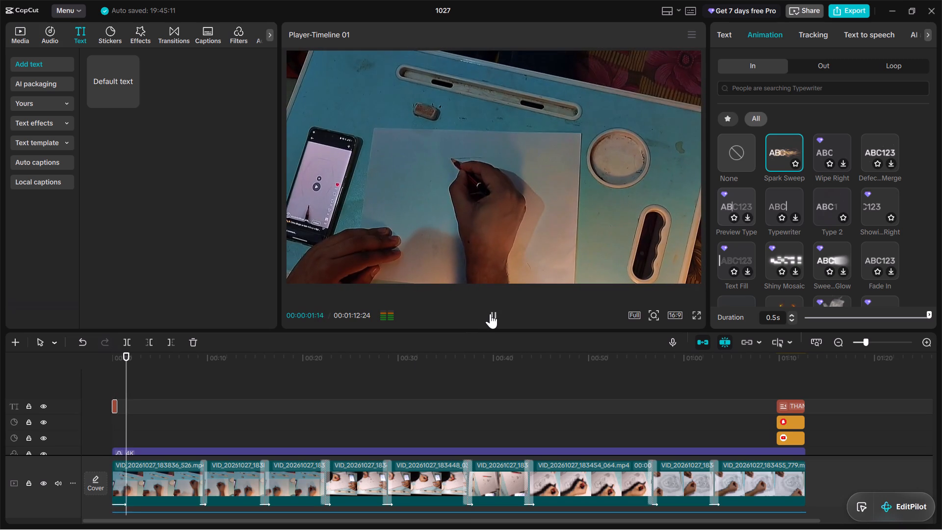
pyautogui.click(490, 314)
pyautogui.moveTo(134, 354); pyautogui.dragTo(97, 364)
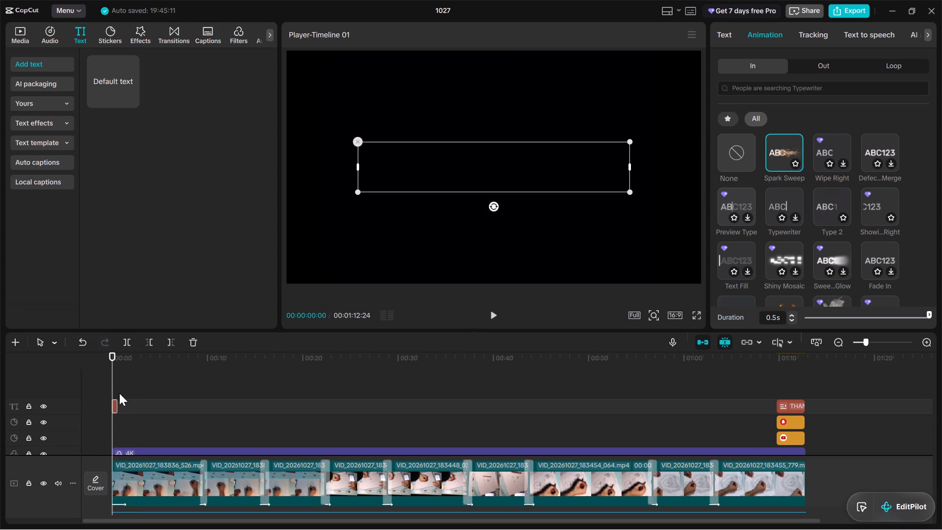
# Shorten the opening title clip to about 0.1 s and play the video's opening from the start.
pyautogui.moveTo(115, 403); pyautogui.dragTo(104, 404)
pyautogui.moveTo(115, 364); pyautogui.dragTo(107, 363)
pyautogui.moveTo(107, 363); pyautogui.dragTo(88, 366)
pyautogui.click(488, 320)
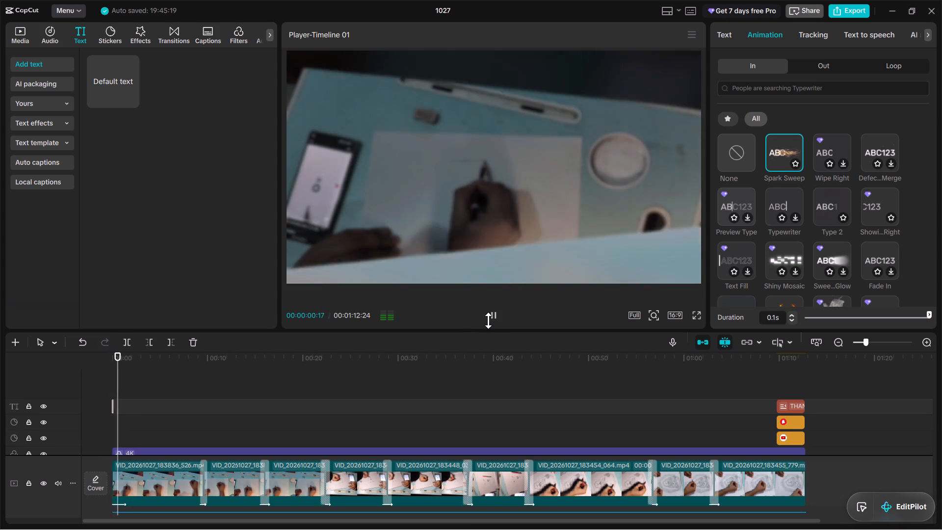
pyautogui.click(488, 320)
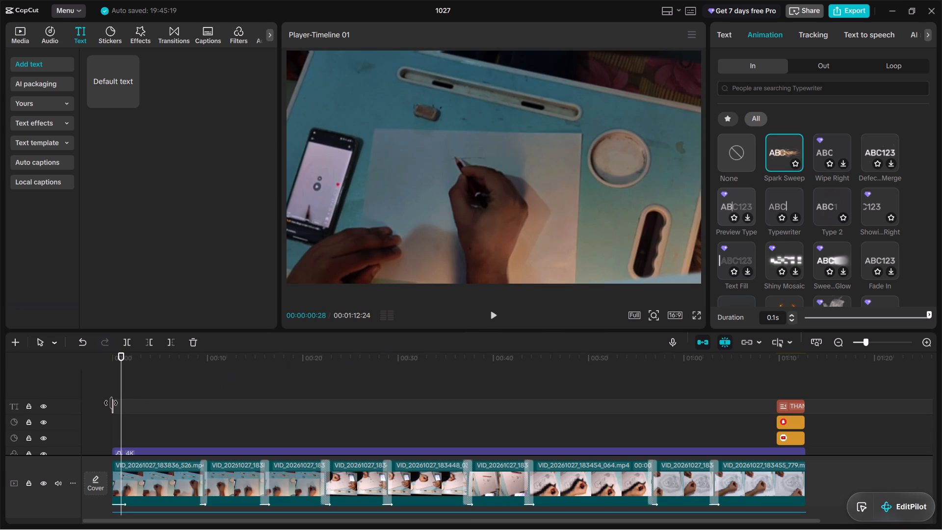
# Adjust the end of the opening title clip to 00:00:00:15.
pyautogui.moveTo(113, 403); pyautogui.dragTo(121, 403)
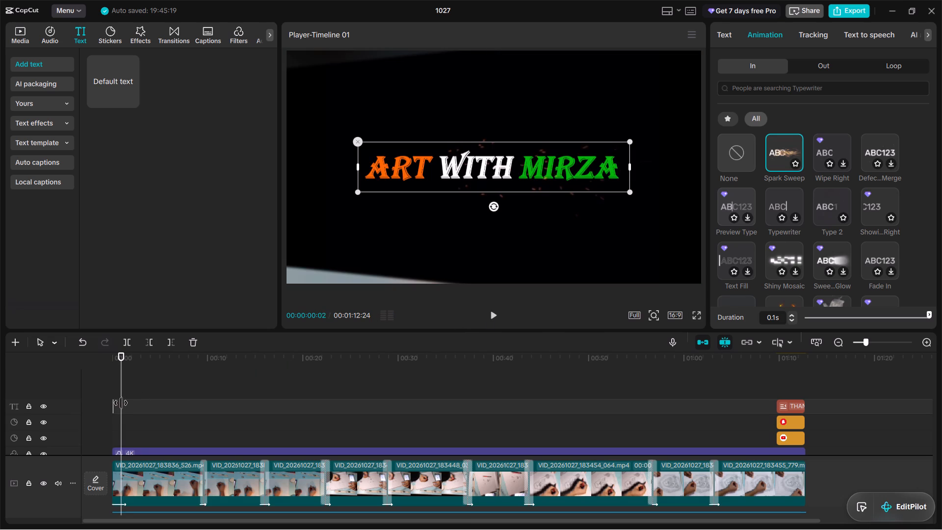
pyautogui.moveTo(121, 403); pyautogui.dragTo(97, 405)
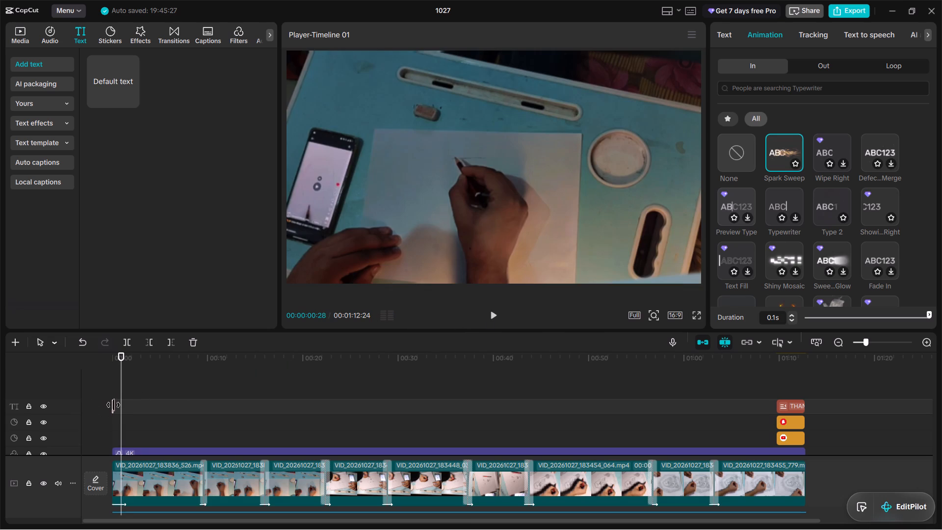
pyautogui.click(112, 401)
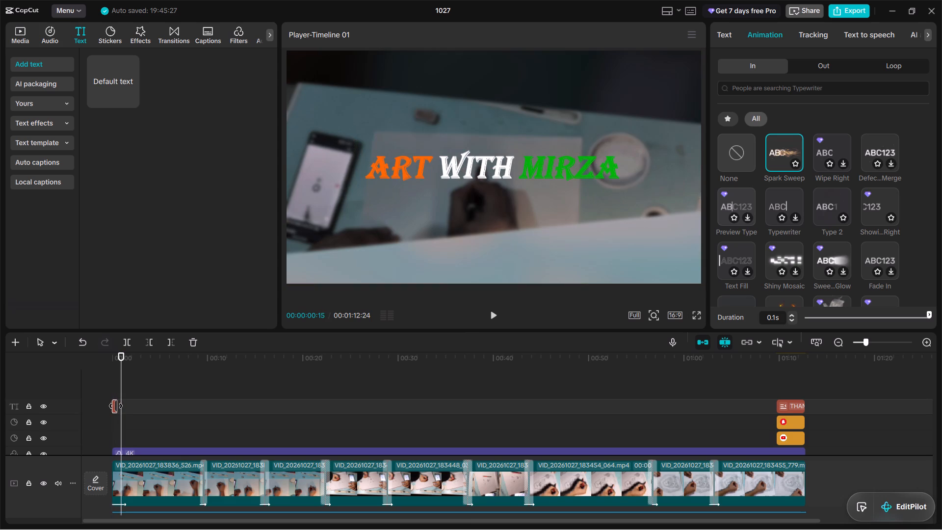
# Review the opening title frame by frame back towards its first frames, and play the video's opening from the start.
pyautogui.press('Left')
pyautogui.press('Left')
pyautogui.press('Left')
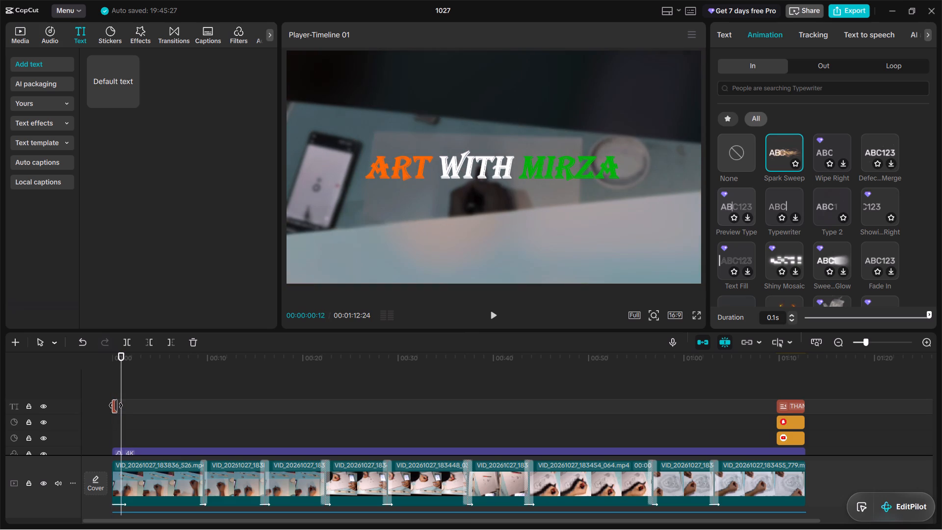
pyautogui.press('Left')
pyautogui.press('Left')
pyautogui.press('Left')
pyautogui.press('Left')
pyautogui.press('Left')
pyautogui.press('Left')
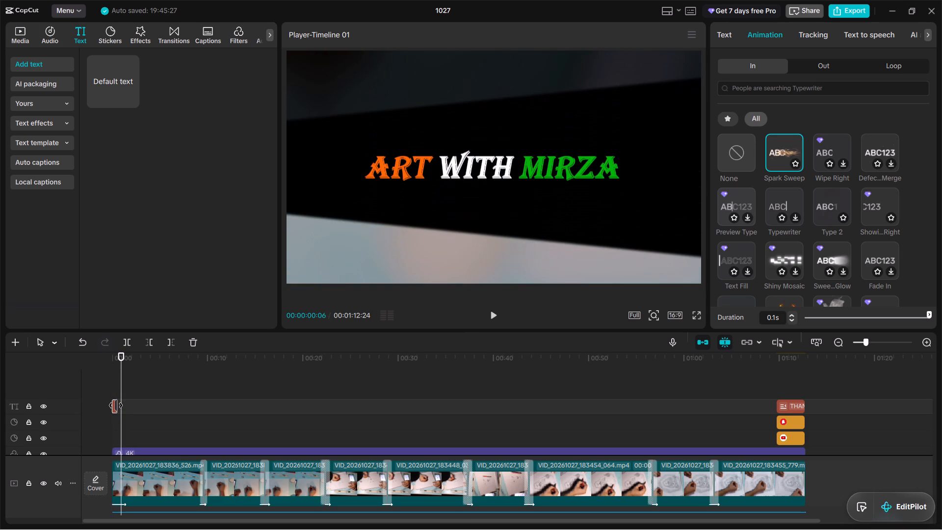
pyautogui.press('Left')
pyautogui.press('Left')
pyautogui.press('Left')
pyautogui.press('Left')
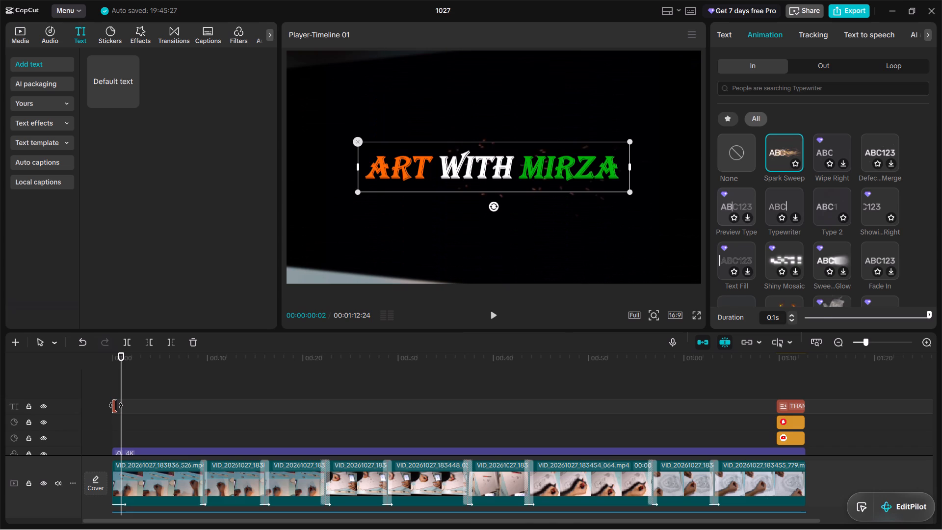
pyautogui.moveTo(122, 366); pyautogui.dragTo(97, 372)
pyautogui.press('Left')
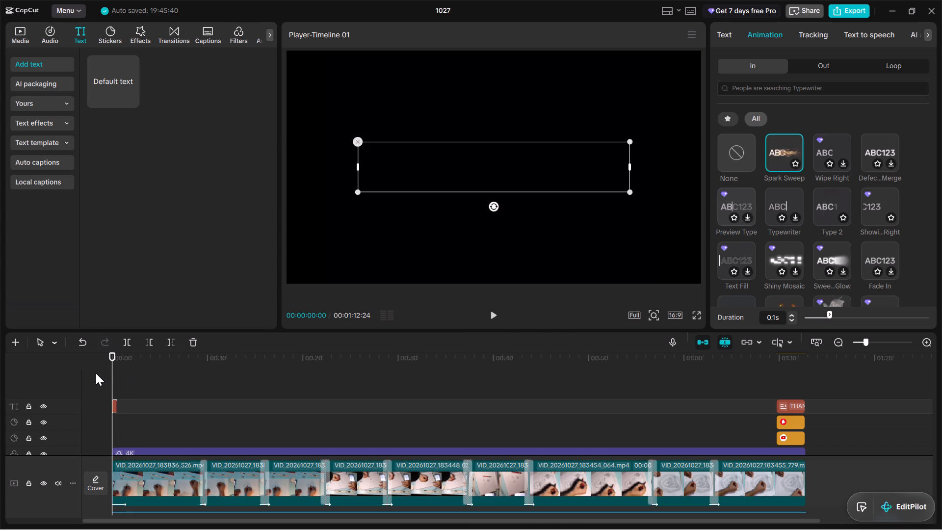
pyautogui.press('space')
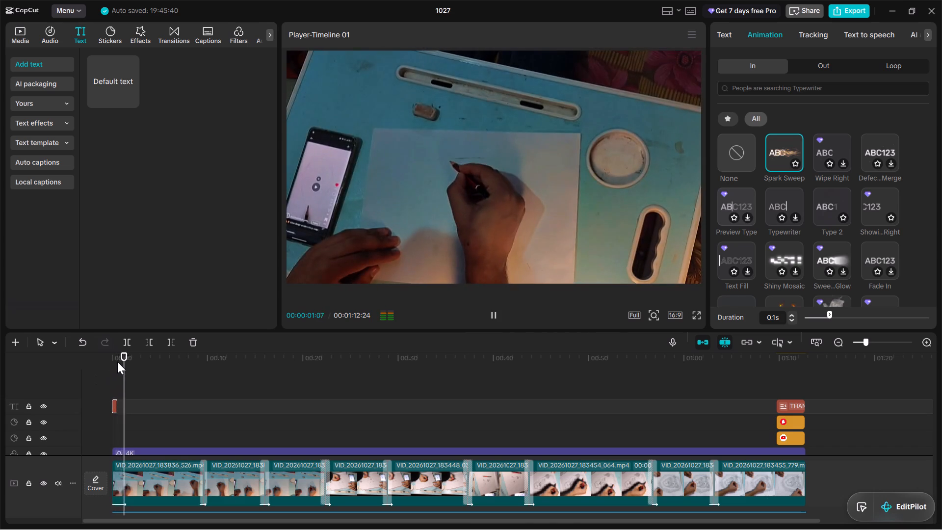
pyautogui.moveTo(124, 361); pyautogui.dragTo(108, 364)
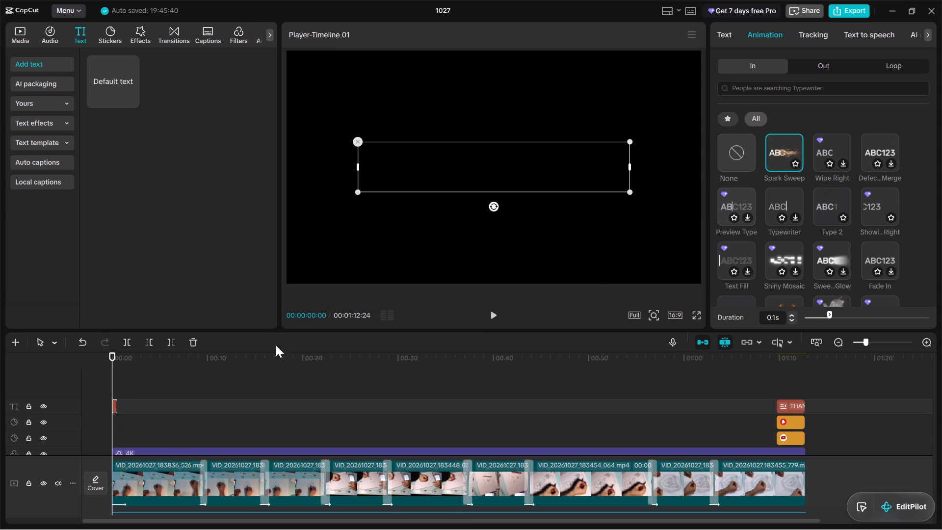
# Examine the opening title's basic text settings, including the transform and blend options and the full set of preset styles.
pyautogui.click(726, 38)
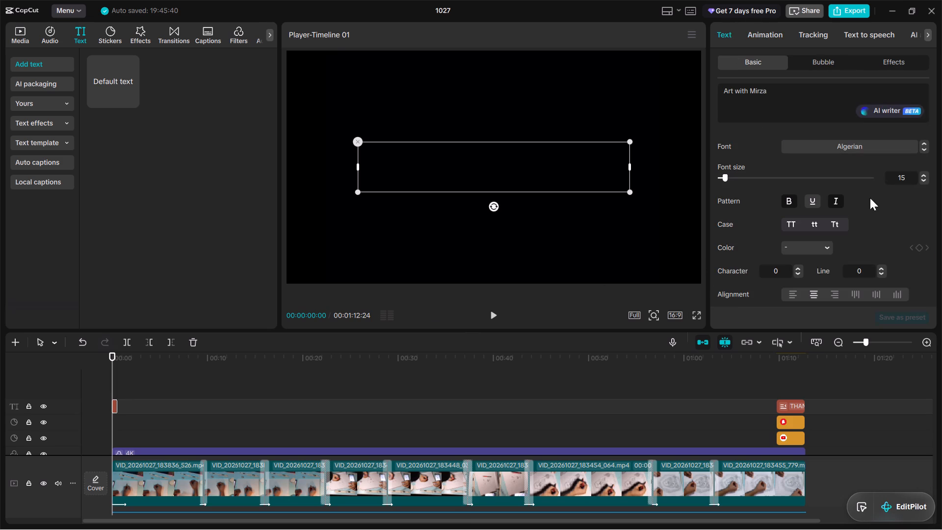
pyautogui.scroll(-4, 837, 208)
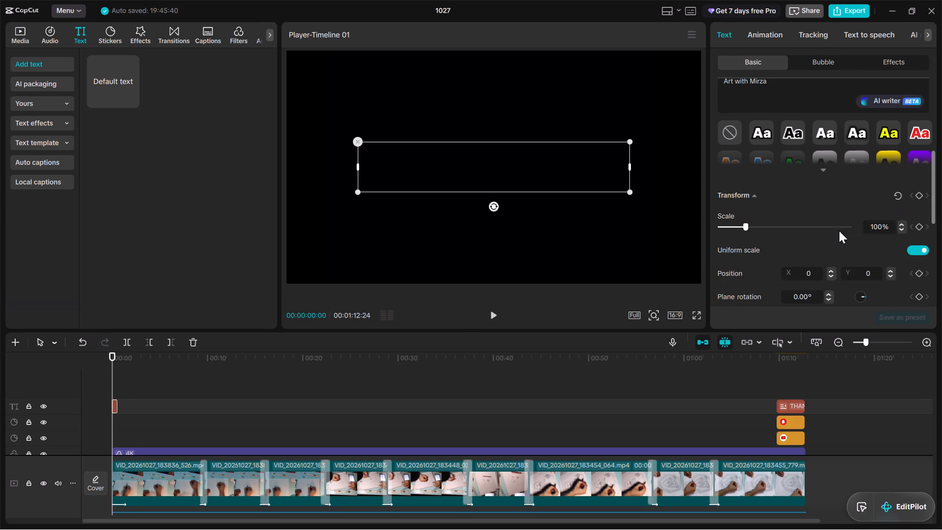
pyautogui.scroll(-3, 845, 245)
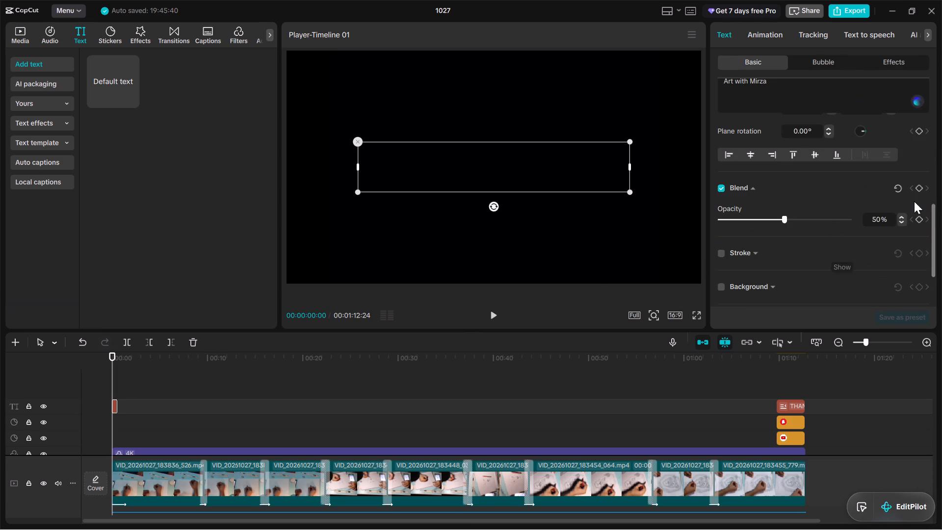
pyautogui.scroll(-6, 850, 242)
pyautogui.scroll(3, 849, 241)
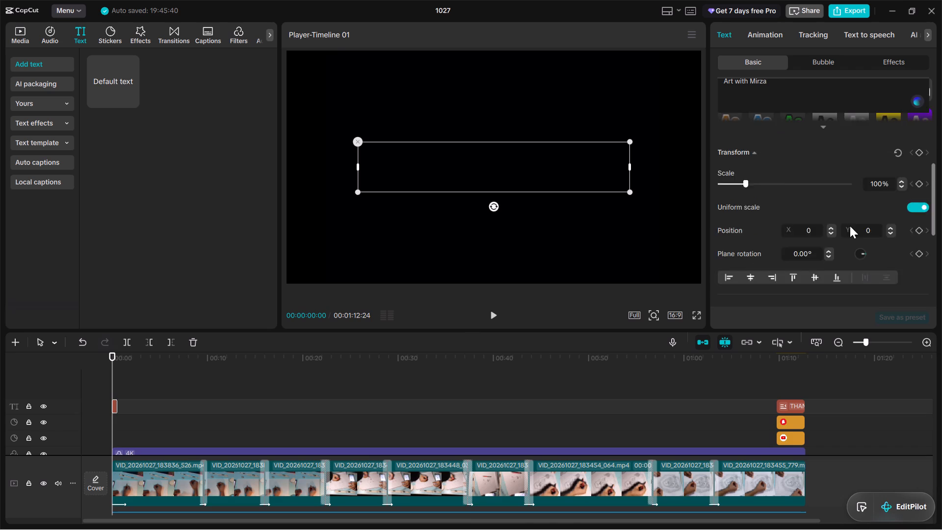
pyautogui.scroll(17, 850, 226)
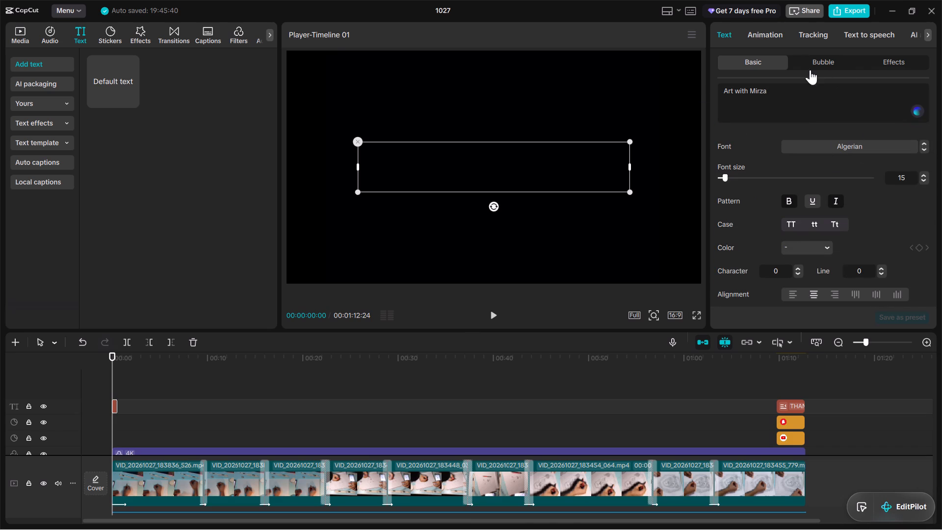
pyautogui.scroll(-4, 809, 265)
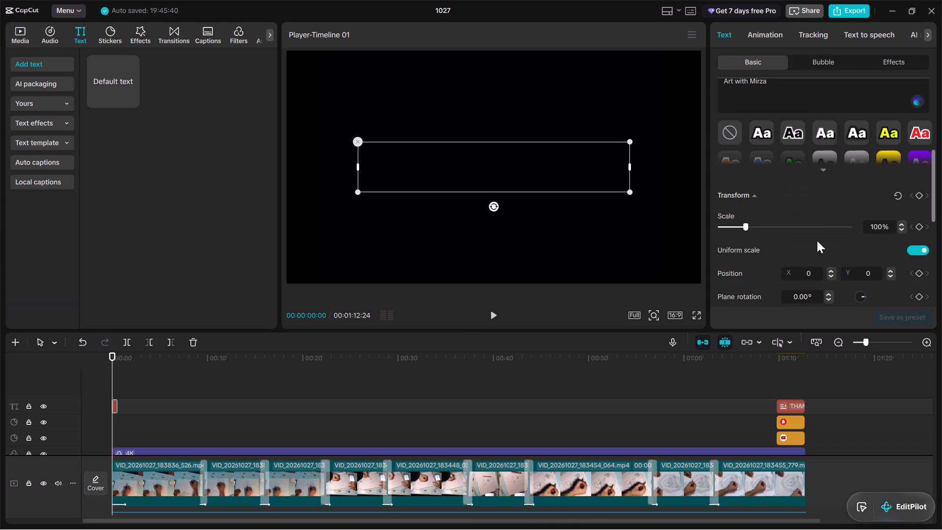
pyautogui.click(823, 168)
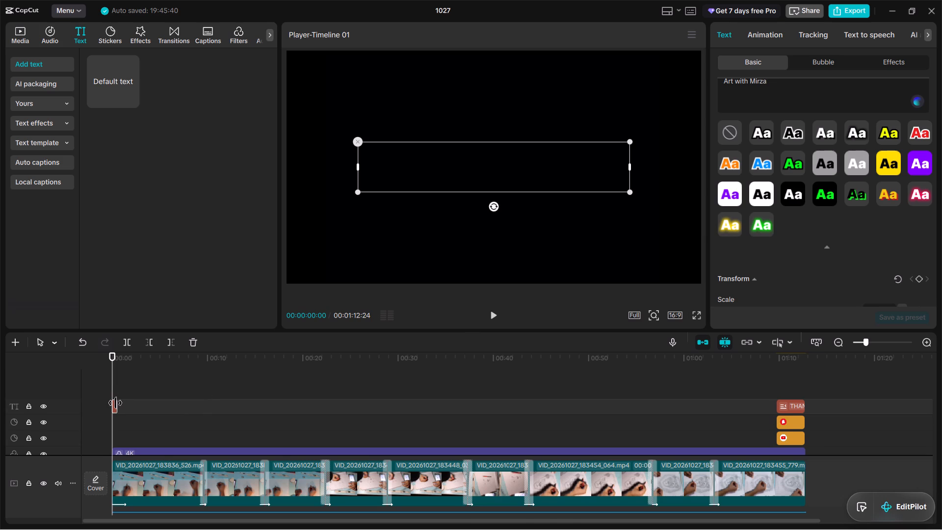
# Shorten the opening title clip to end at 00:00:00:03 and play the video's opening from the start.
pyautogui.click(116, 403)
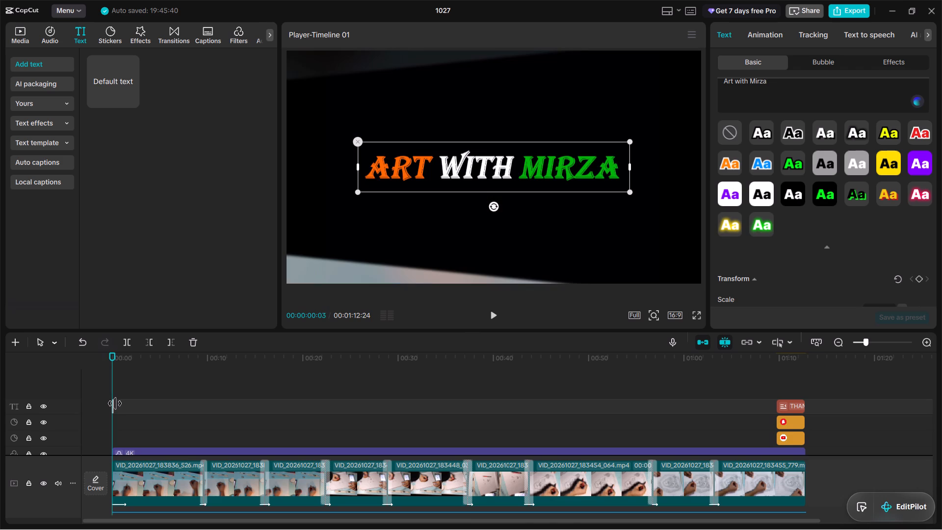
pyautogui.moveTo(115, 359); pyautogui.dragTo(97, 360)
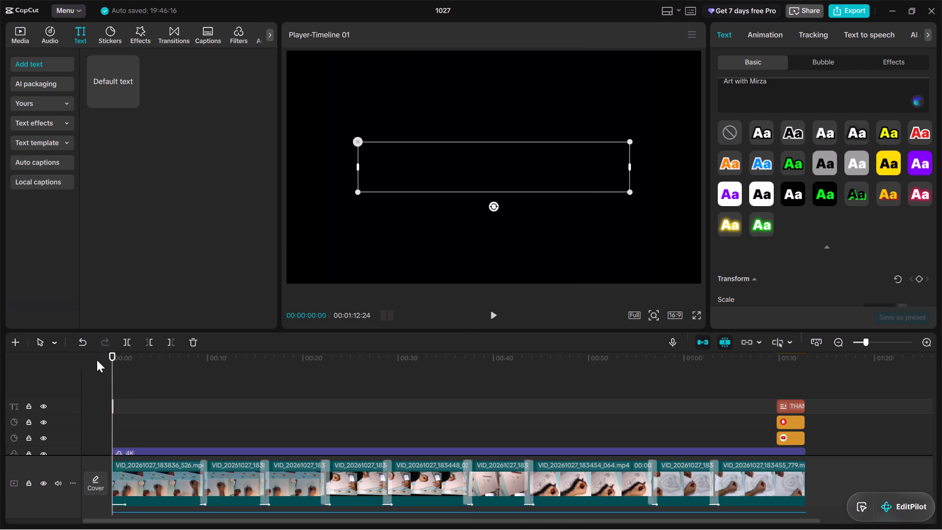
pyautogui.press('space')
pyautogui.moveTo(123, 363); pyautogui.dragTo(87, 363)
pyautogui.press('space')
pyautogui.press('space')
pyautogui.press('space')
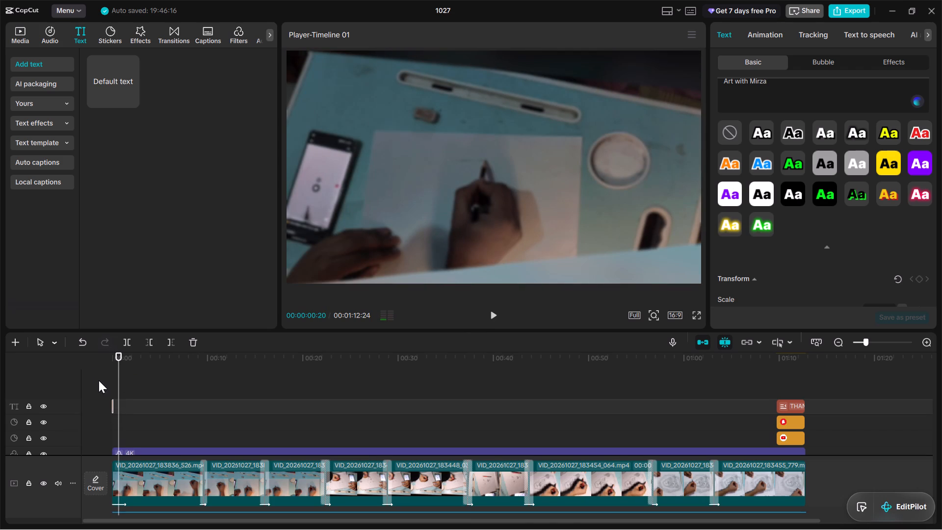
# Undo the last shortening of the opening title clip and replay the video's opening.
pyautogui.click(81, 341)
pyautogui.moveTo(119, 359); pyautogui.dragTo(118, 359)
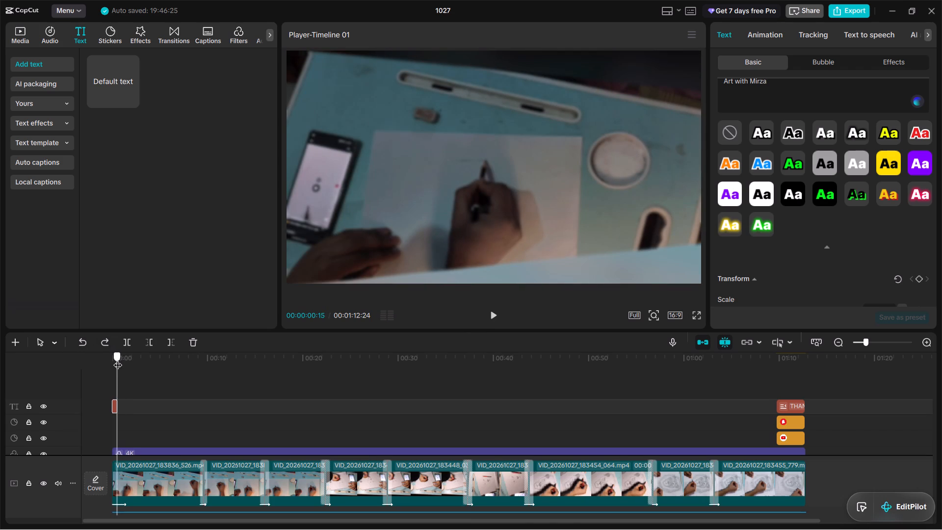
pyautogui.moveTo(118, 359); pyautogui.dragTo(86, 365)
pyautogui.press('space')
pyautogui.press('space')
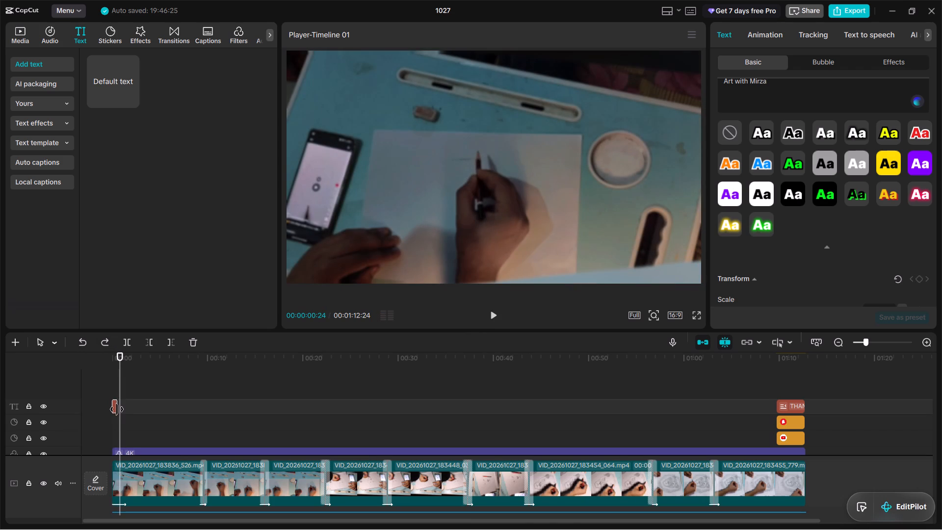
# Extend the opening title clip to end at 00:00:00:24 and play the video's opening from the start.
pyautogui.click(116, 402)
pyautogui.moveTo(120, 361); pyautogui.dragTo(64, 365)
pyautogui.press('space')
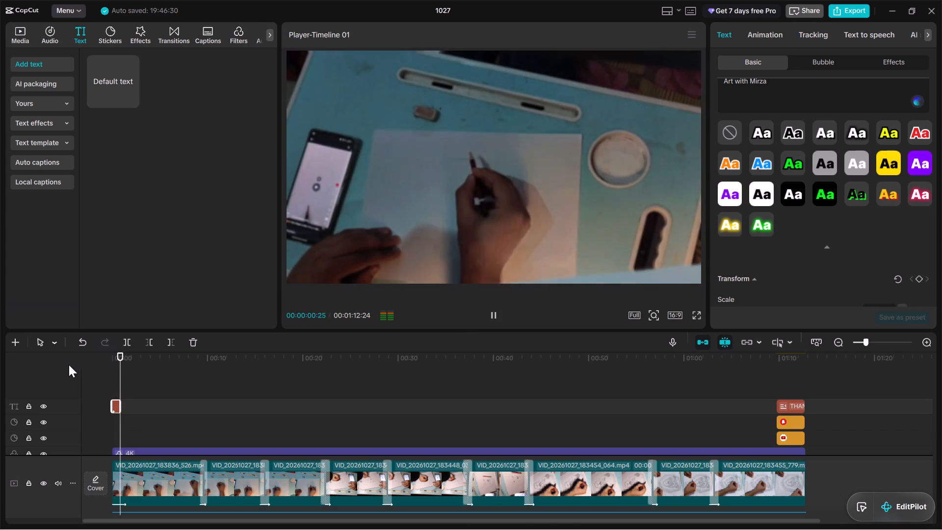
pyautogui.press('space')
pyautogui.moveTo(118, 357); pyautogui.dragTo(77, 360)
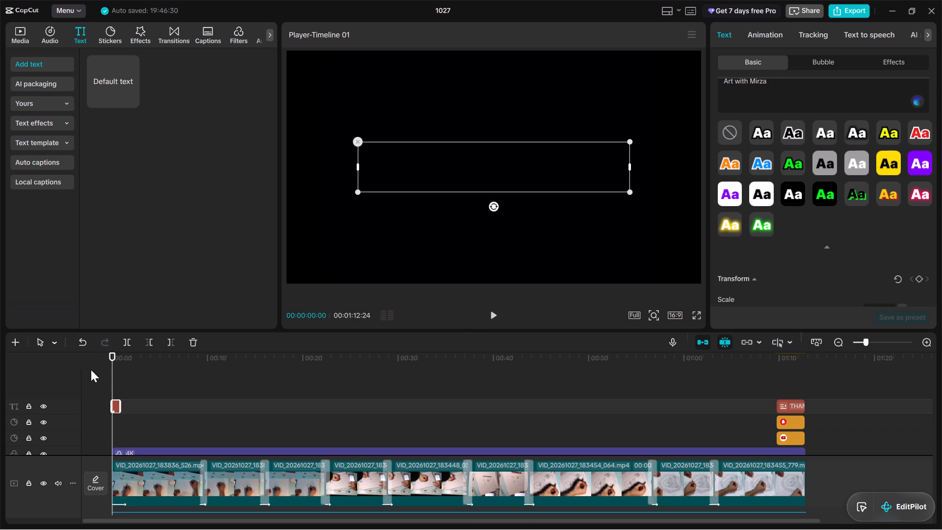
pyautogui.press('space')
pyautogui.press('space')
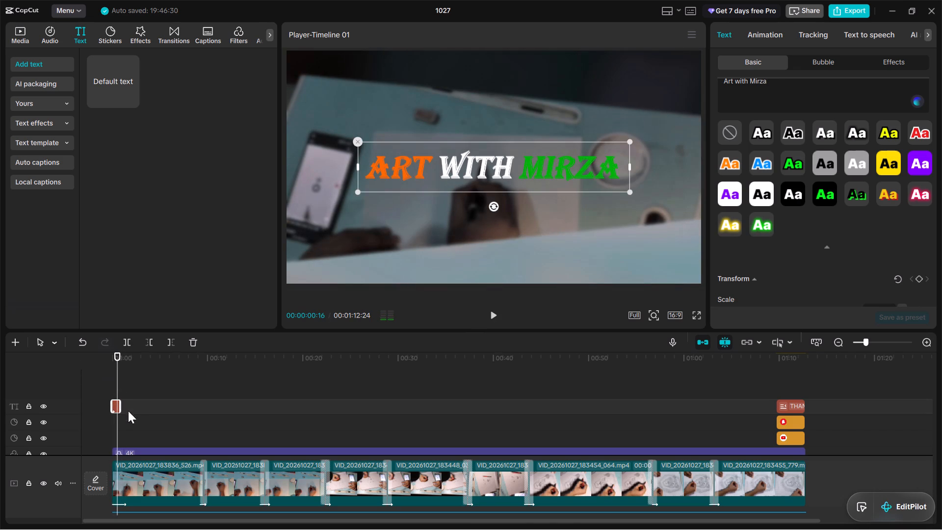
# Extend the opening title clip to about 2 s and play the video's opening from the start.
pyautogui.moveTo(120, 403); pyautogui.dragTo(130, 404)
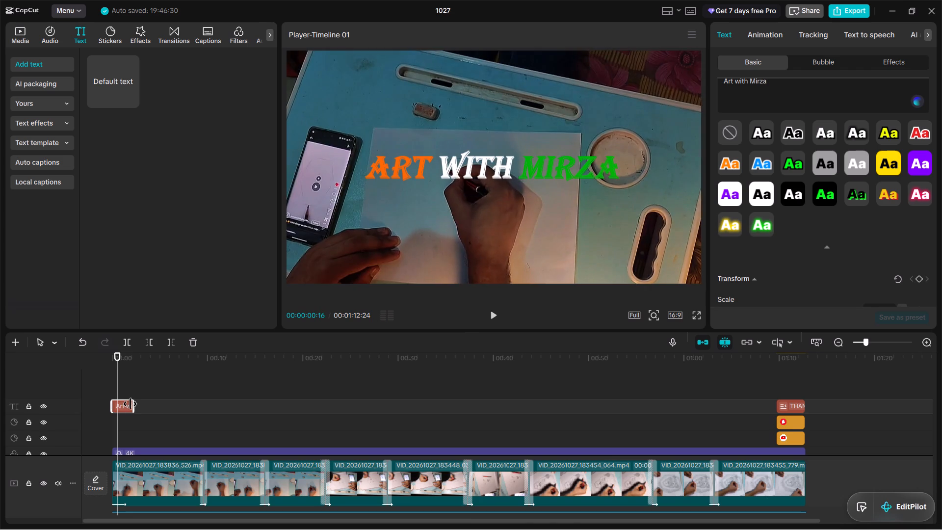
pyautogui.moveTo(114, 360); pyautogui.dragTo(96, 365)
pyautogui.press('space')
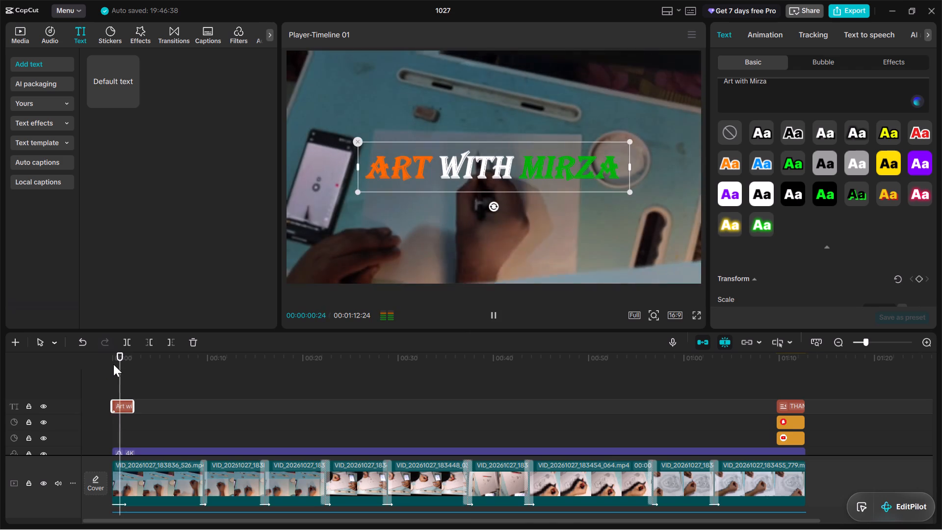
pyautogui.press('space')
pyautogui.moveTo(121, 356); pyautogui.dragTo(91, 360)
# Undo the successive trims of the opening title clip back to its length of about 3 s, and replay the opening.
pyautogui.doubleClick(84, 341)
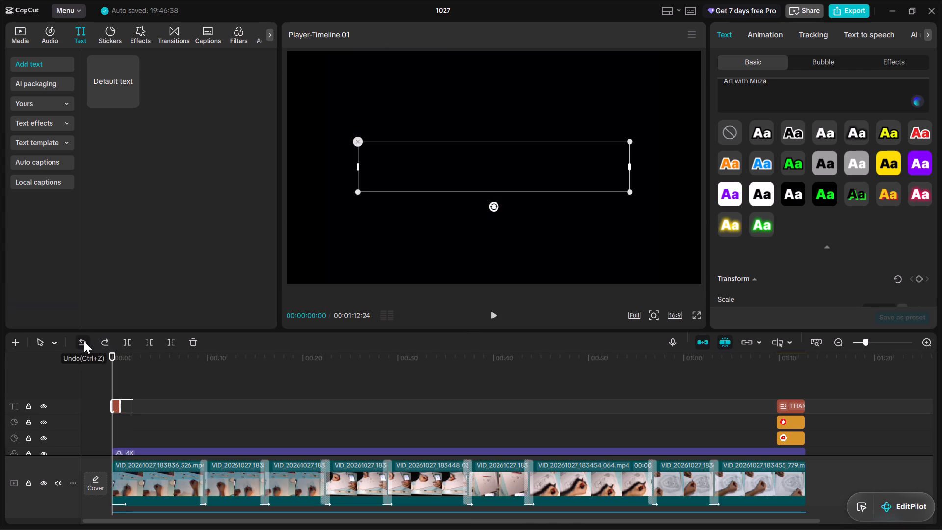
pyautogui.click(84, 341)
pyautogui.click(84, 341)
pyautogui.click(84, 341)
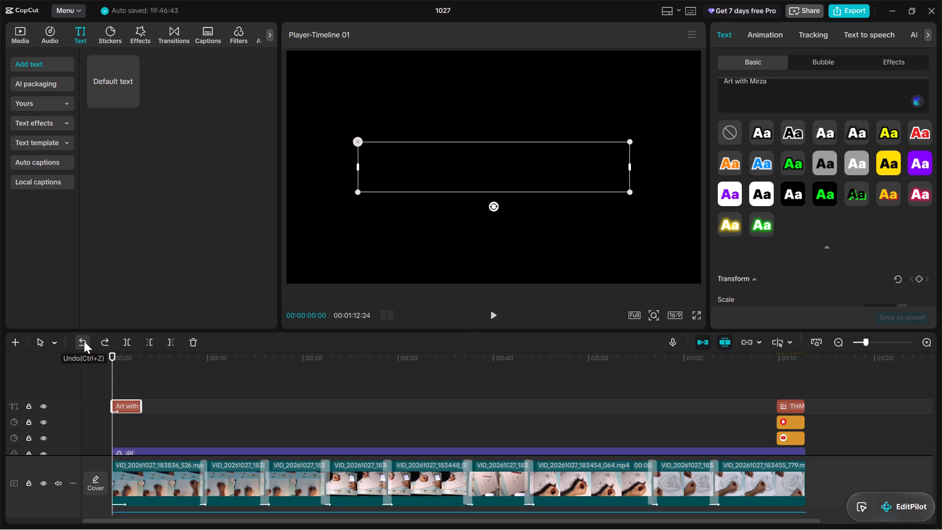
pyautogui.click(490, 315)
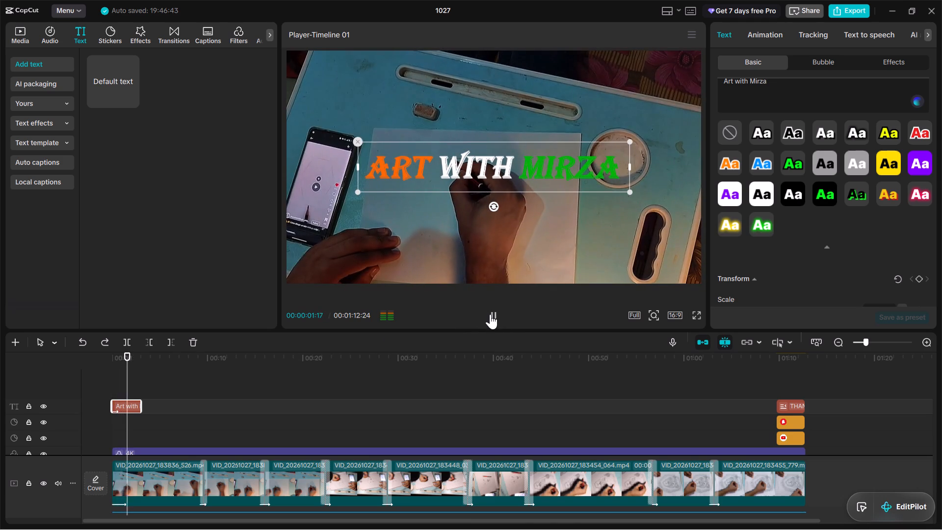
pyautogui.click(490, 314)
pyautogui.moveTo(131, 360); pyautogui.dragTo(95, 364)
# Move the "Art with Mirza" title straight up to the upper part of the video frame, keeping it horizontally centred.
pyautogui.click(480, 174)
pyautogui.moveTo(472, 182); pyautogui.dragTo(477, 159)
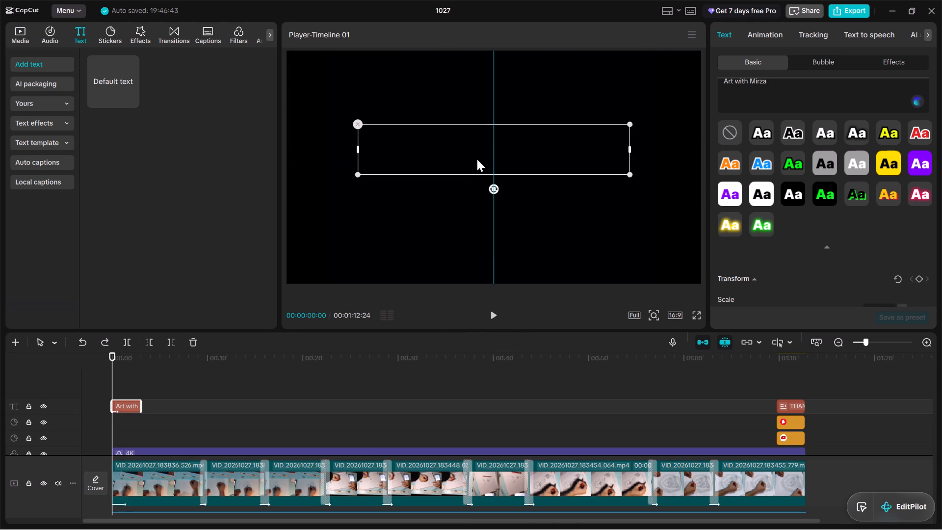
pyautogui.moveTo(477, 159); pyautogui.dragTo(472, 134)
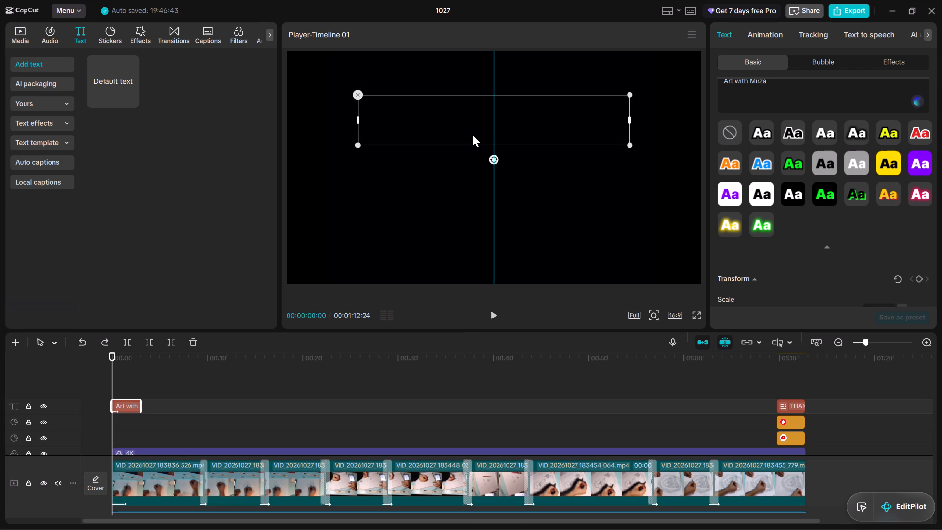
pyautogui.moveTo(472, 134); pyautogui.dragTo(472, 112)
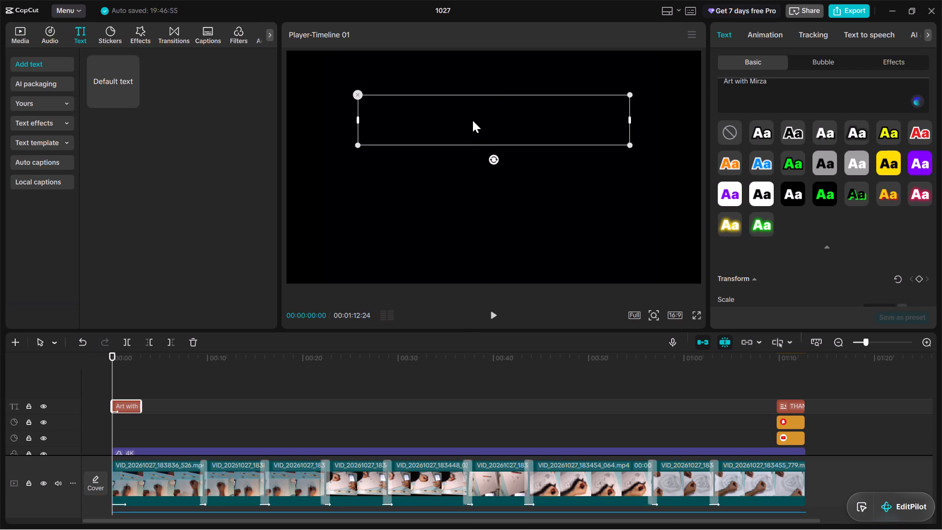
pyautogui.moveTo(472, 126); pyautogui.dragTo(472, 118)
pyautogui.moveTo(496, 132); pyautogui.dragTo(494, 119)
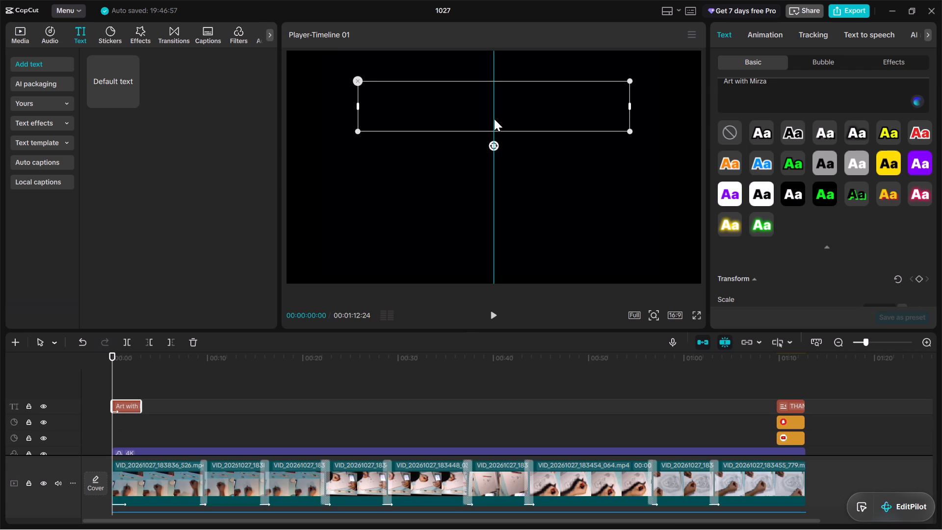
pyautogui.moveTo(494, 119); pyautogui.dragTo(494, 119)
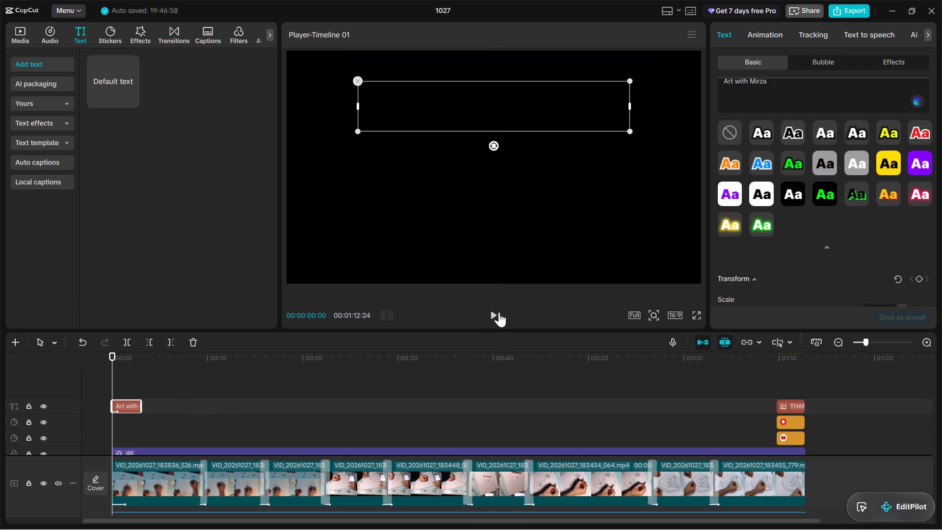
# Reduce the "Art with Mirza" title's font size to 11 and play the video's opening from the start.
pyautogui.click(490, 312)
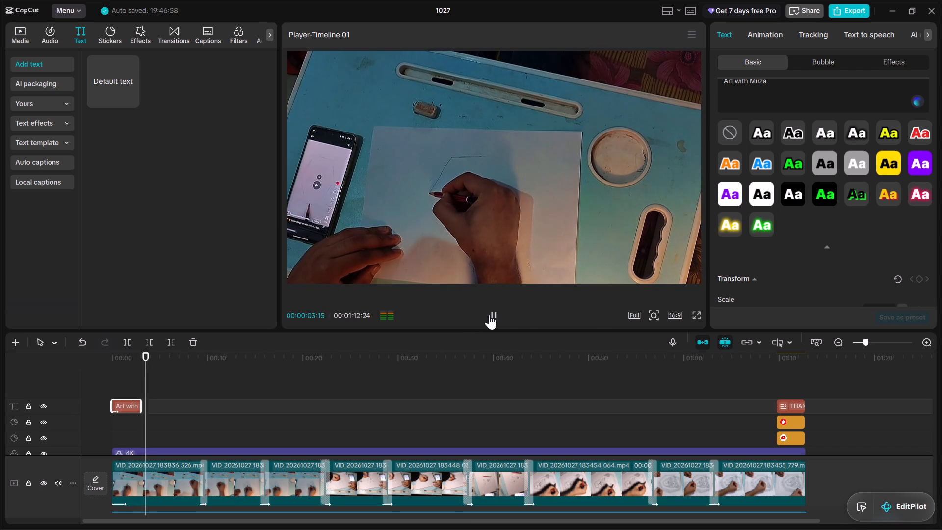
pyautogui.moveTo(156, 365); pyautogui.dragTo(43, 387)
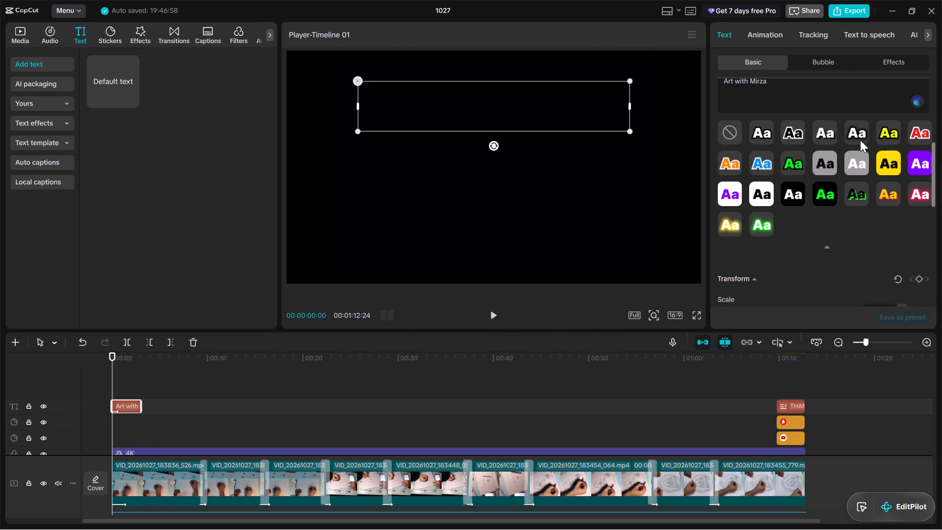
pyautogui.scroll(5, 864, 138)
pyautogui.tripleClick(924, 182)
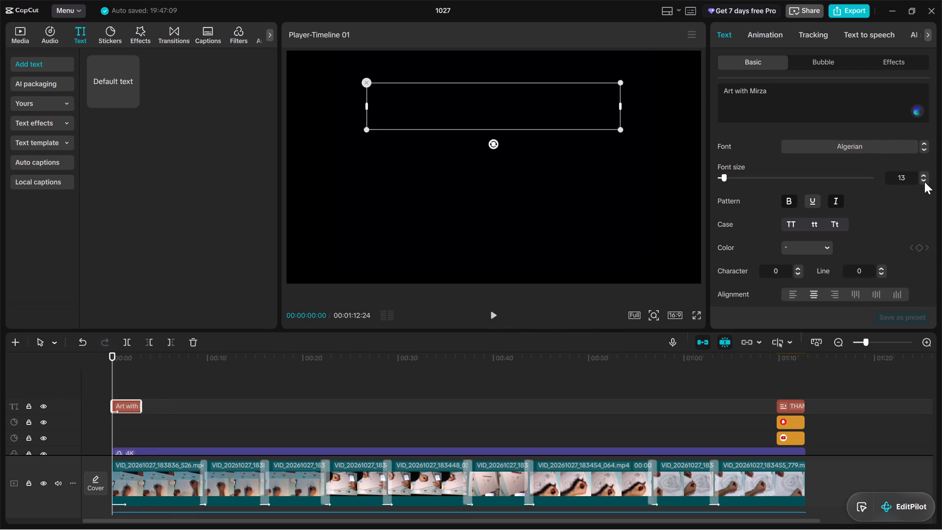
pyautogui.click(924, 182)
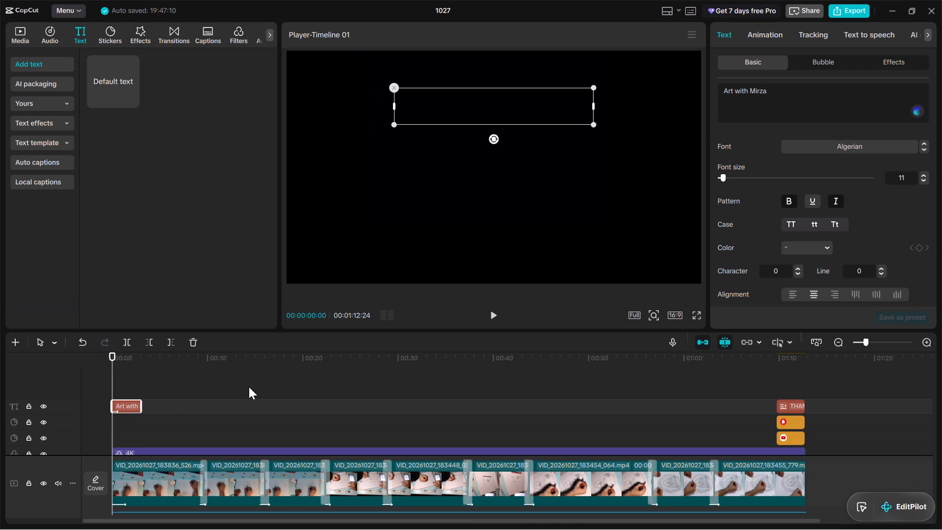
pyautogui.click(487, 316)
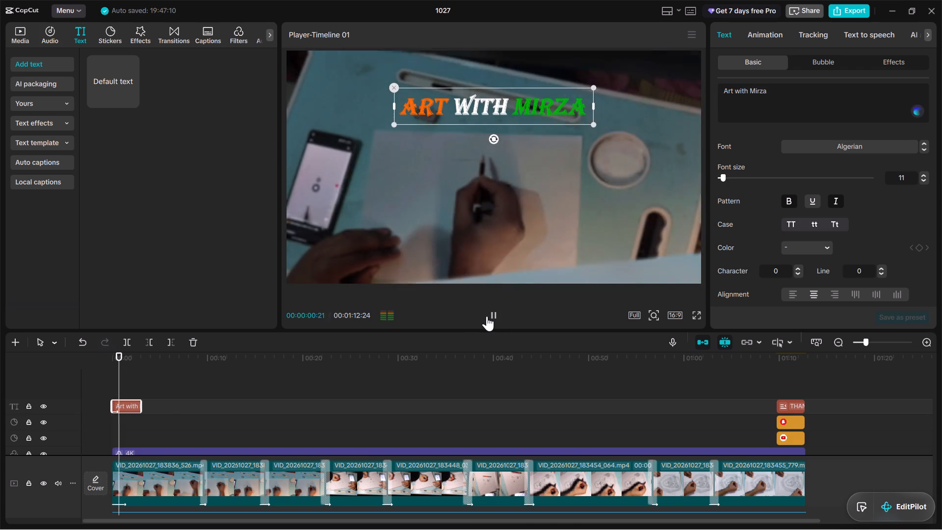
pyautogui.click(487, 316)
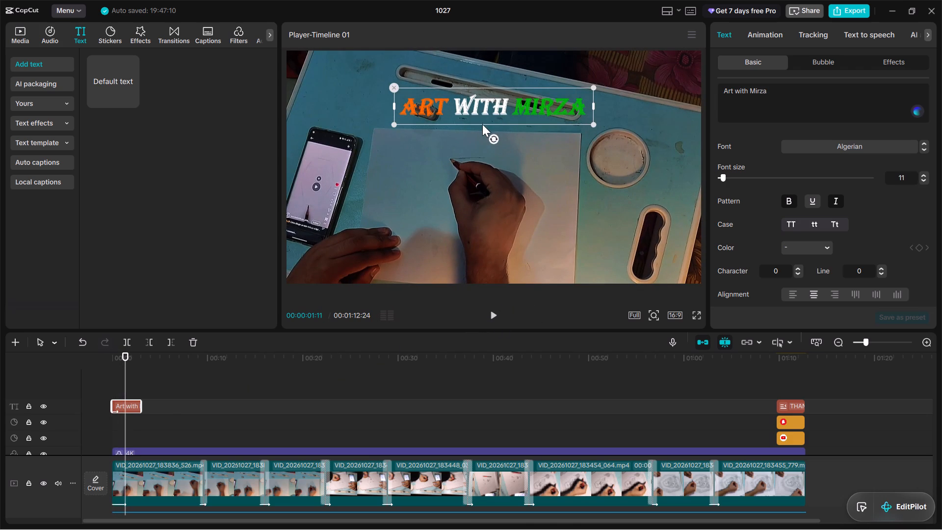
pyautogui.click(490, 318)
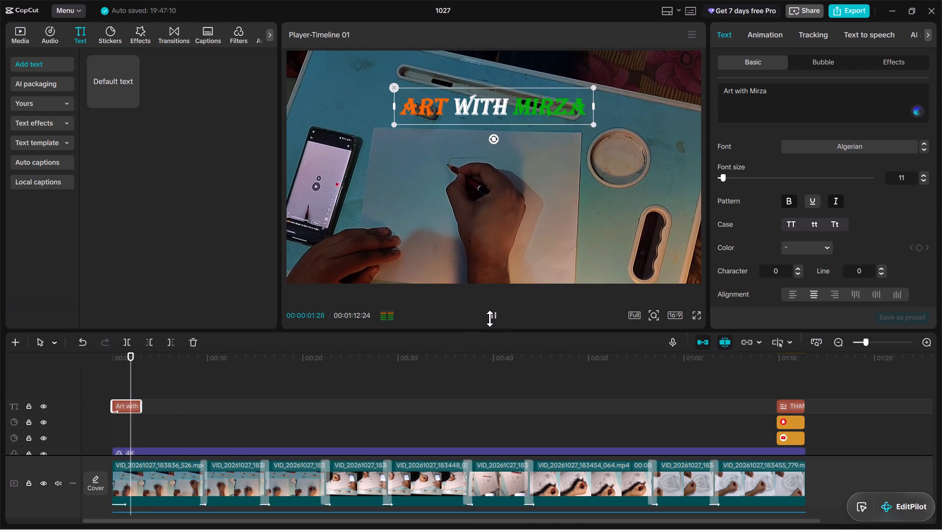
pyautogui.click(496, 316)
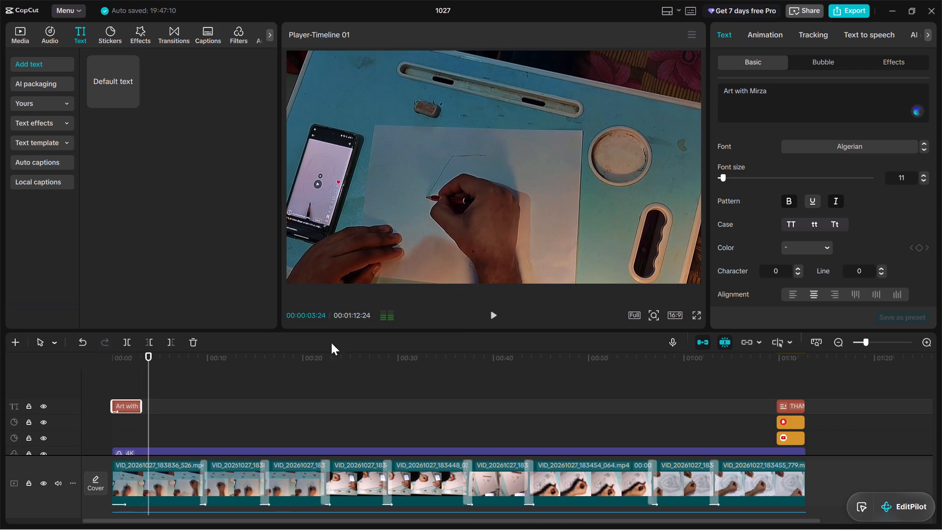
pyautogui.moveTo(148, 351); pyautogui.dragTo(82, 373)
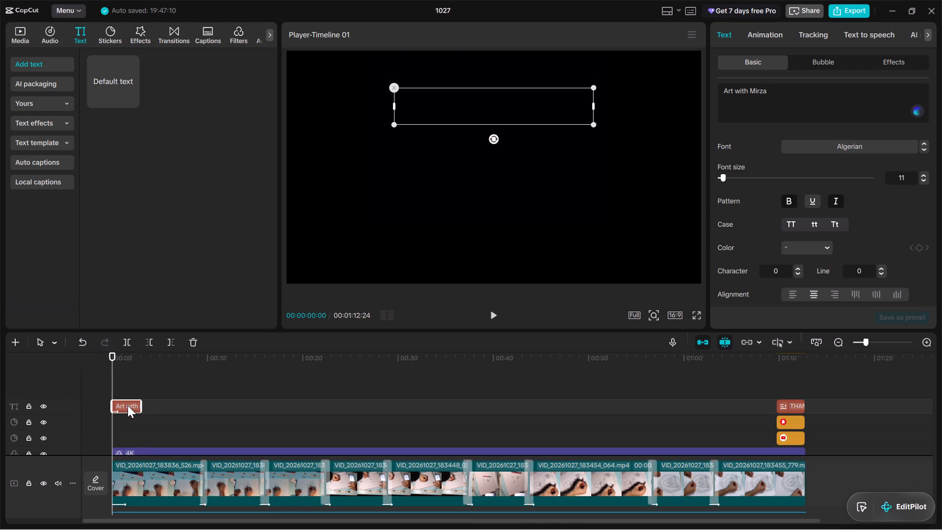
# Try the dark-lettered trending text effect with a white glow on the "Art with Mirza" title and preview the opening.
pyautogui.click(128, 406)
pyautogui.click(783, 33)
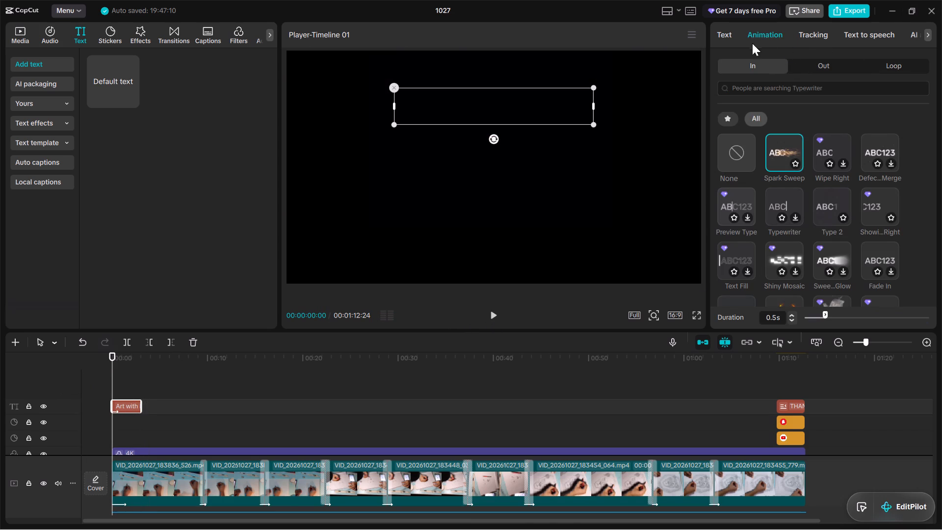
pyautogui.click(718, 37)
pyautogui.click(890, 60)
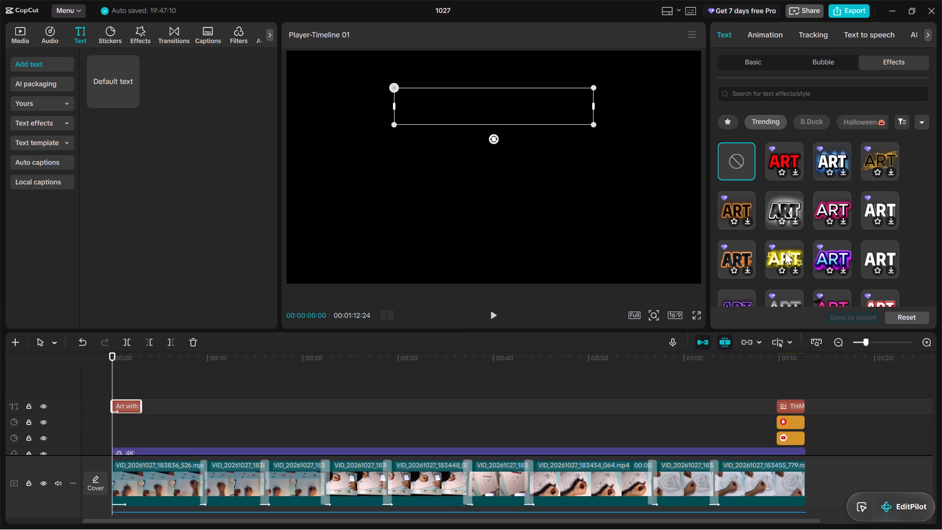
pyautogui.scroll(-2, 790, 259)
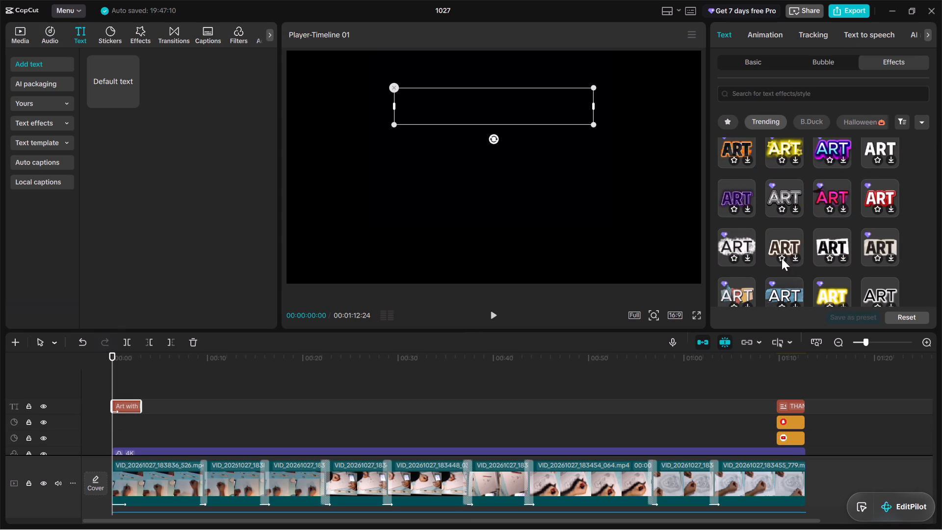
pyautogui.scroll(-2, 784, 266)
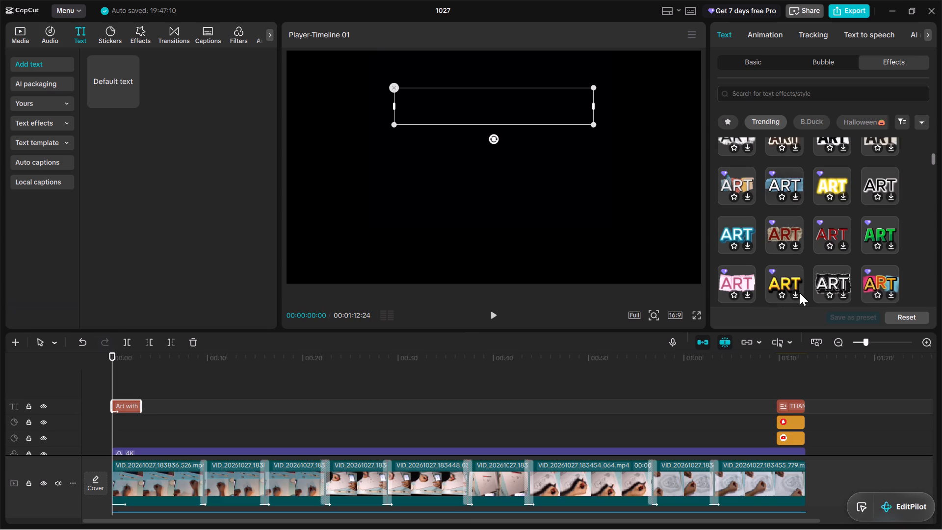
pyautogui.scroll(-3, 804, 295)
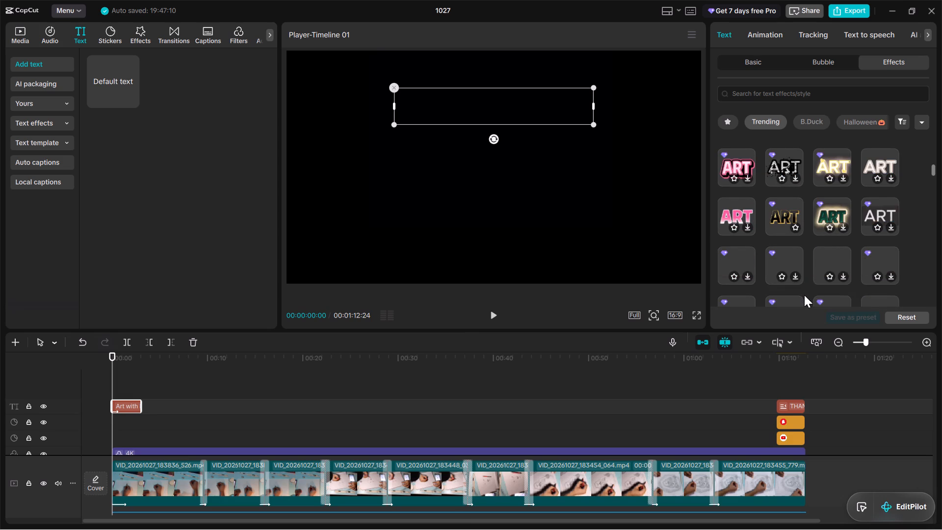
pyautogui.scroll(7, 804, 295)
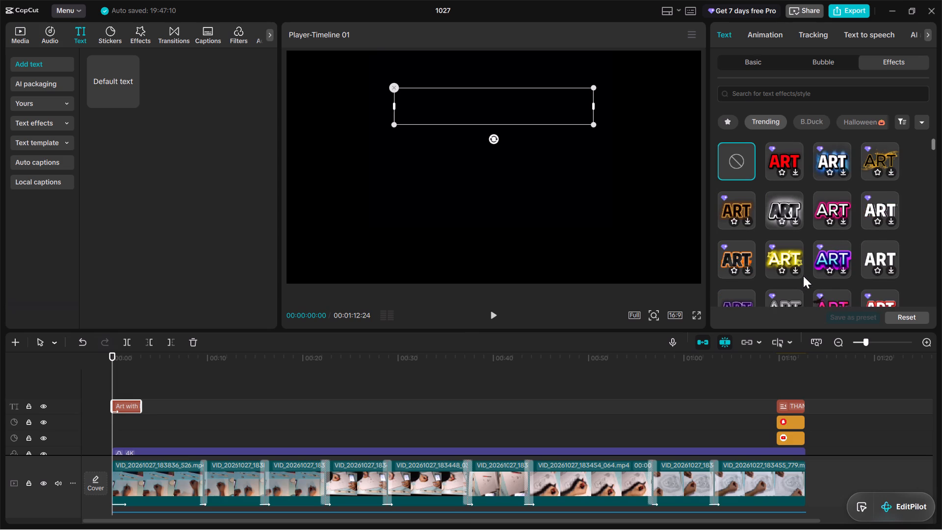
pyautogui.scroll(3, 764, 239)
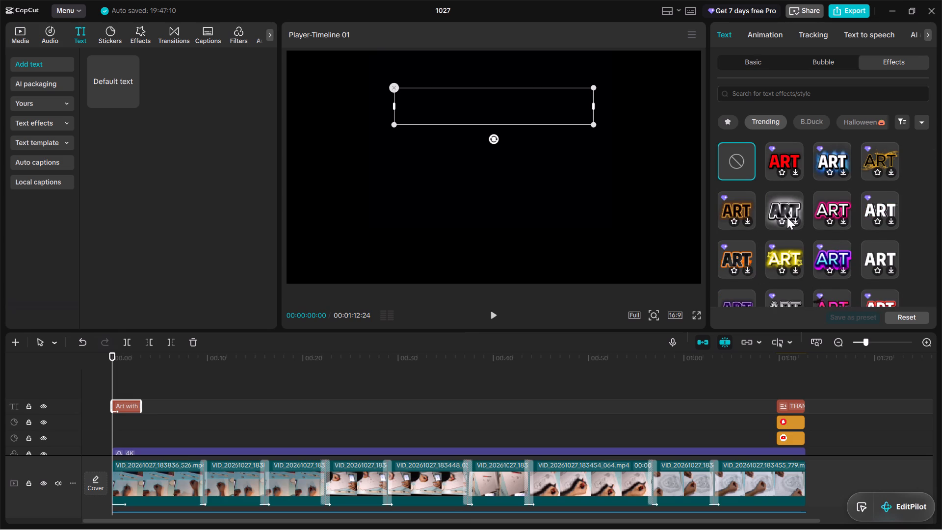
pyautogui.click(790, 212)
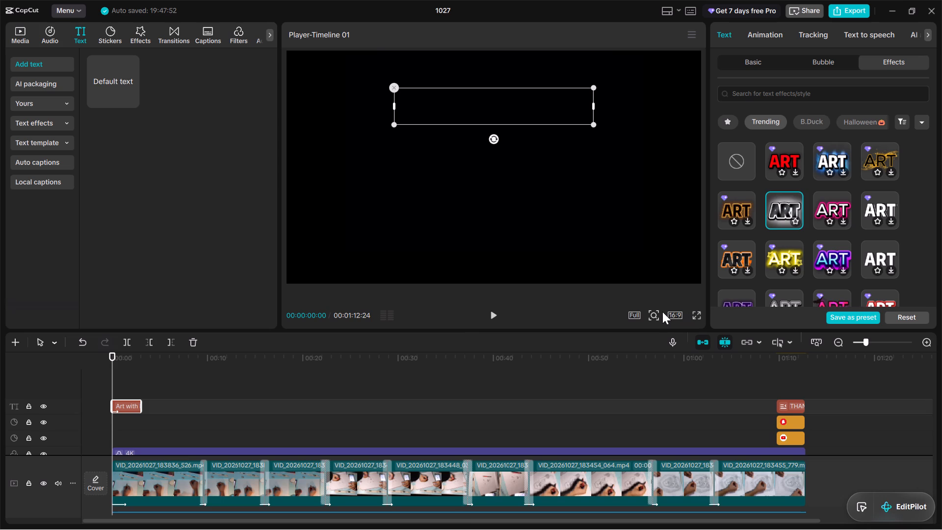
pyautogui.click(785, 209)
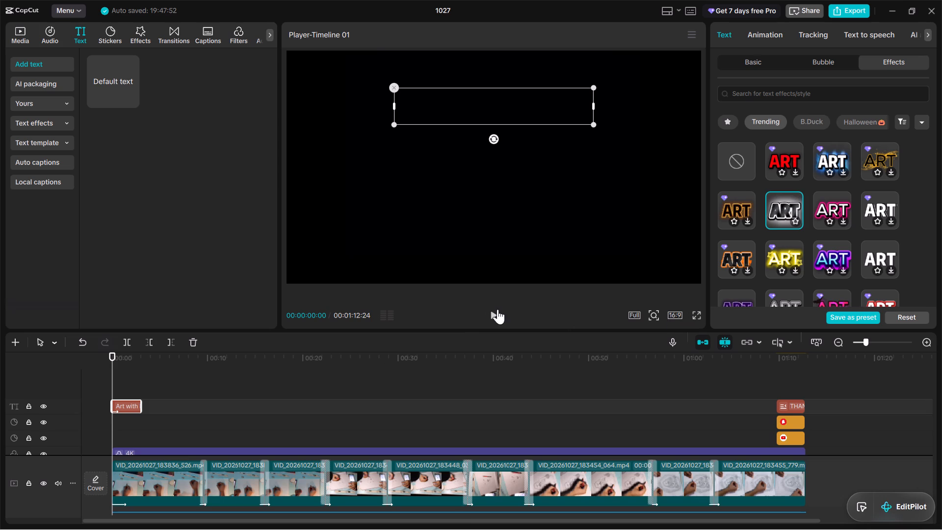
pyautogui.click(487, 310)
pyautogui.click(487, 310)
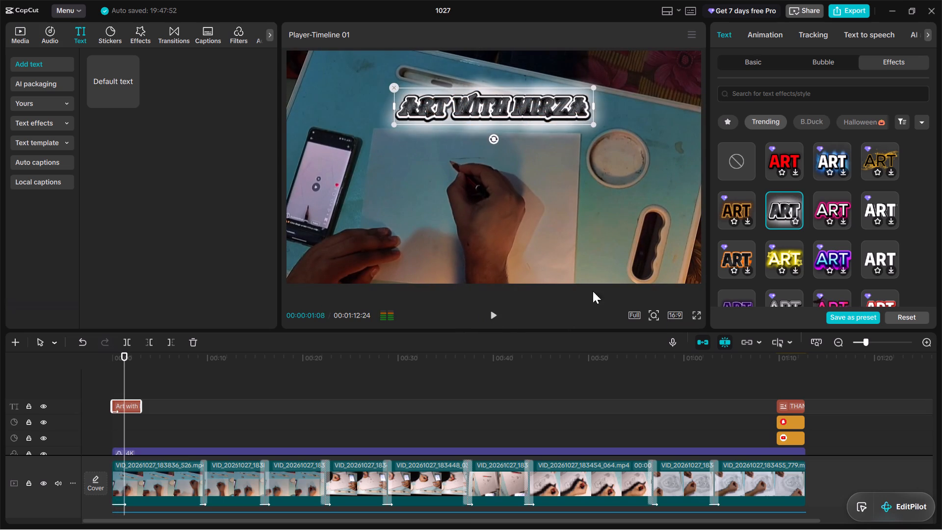
# Apply the trending text effect with black lettering on a rough white background to the opening title and play it from the start.
pyautogui.scroll(-2, 745, 242)
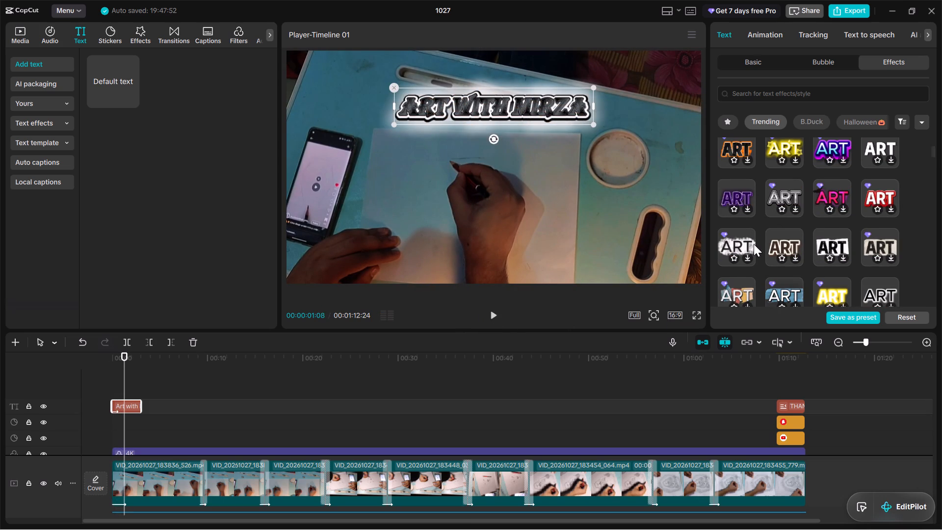
pyautogui.click(743, 238)
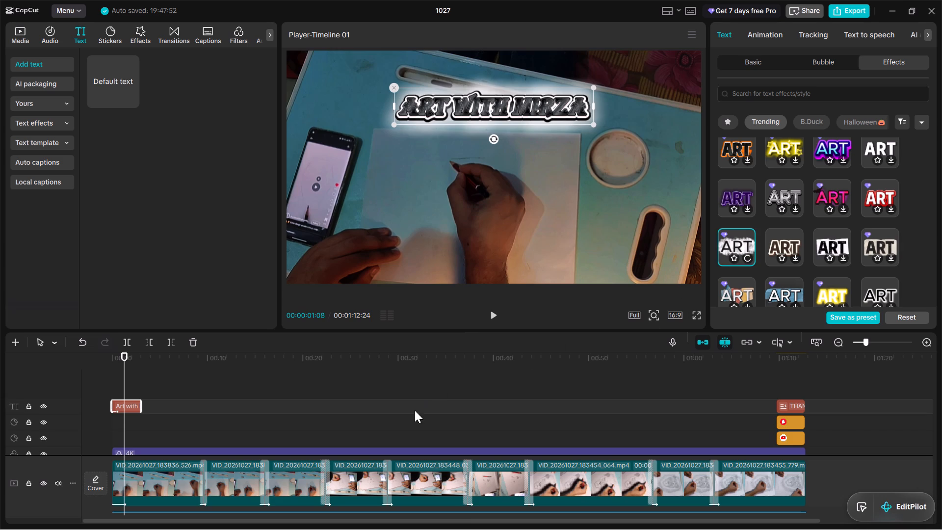
pyautogui.moveTo(122, 359); pyautogui.dragTo(116, 360)
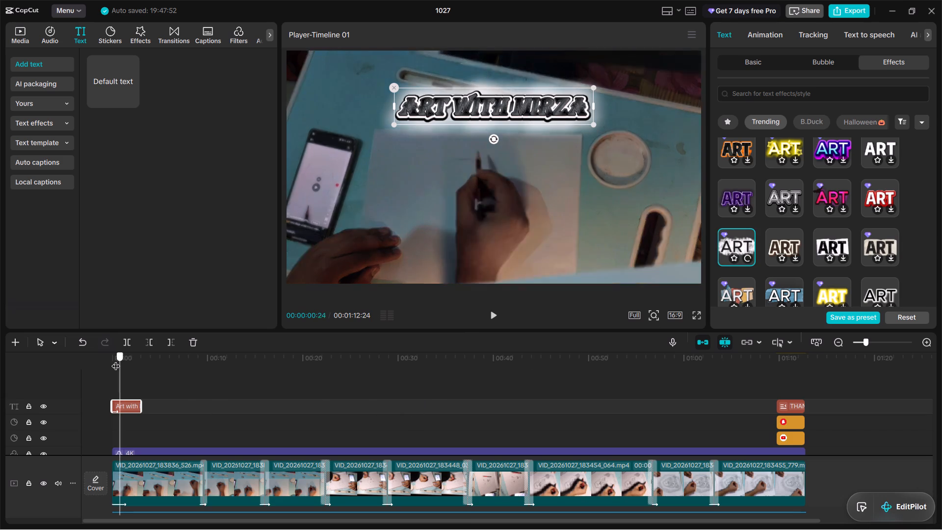
pyautogui.moveTo(116, 360); pyautogui.dragTo(77, 367)
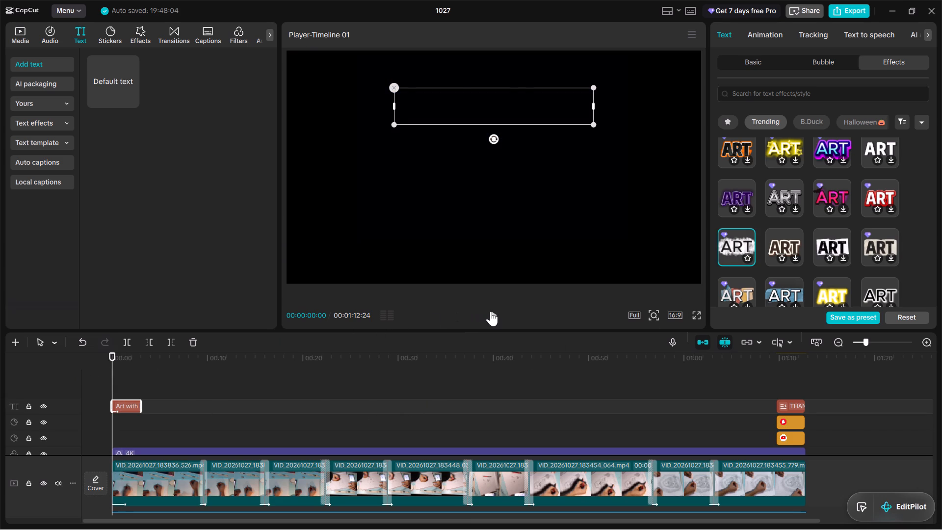
pyautogui.click(491, 311)
pyautogui.click(491, 311)
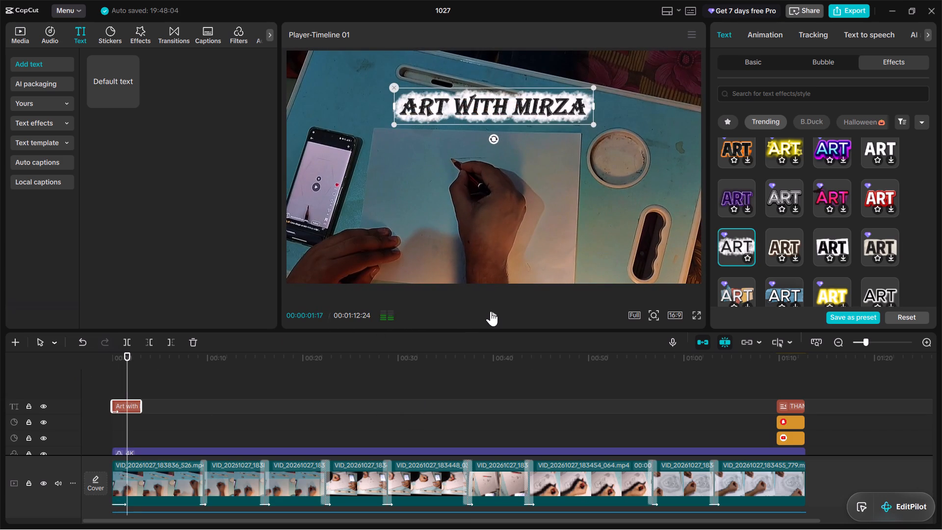
pyautogui.click(491, 311)
pyautogui.click(483, 287)
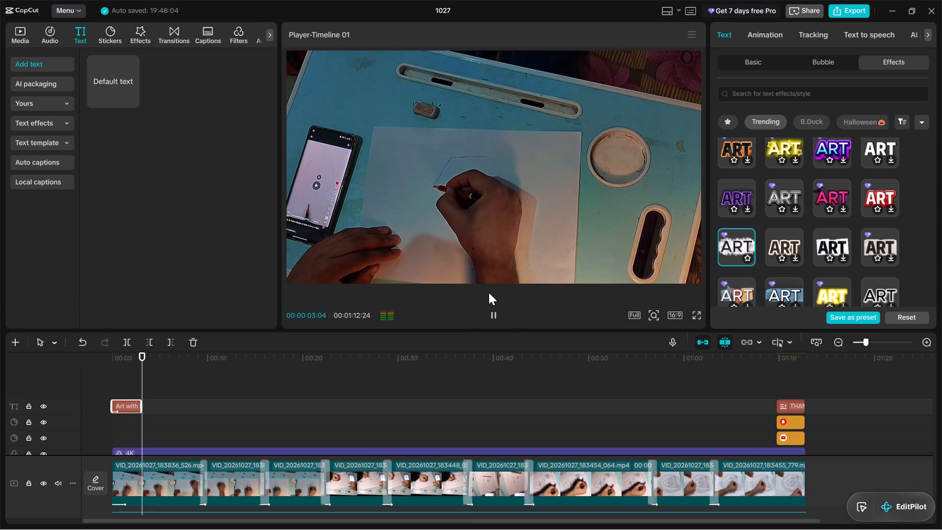
# Shorten the opening title clip to about 1 s, replaying the opening from the start to check its timing.
pyautogui.moveTo(154, 366); pyautogui.dragTo(87, 371)
pyautogui.press('space')
pyautogui.press('space')
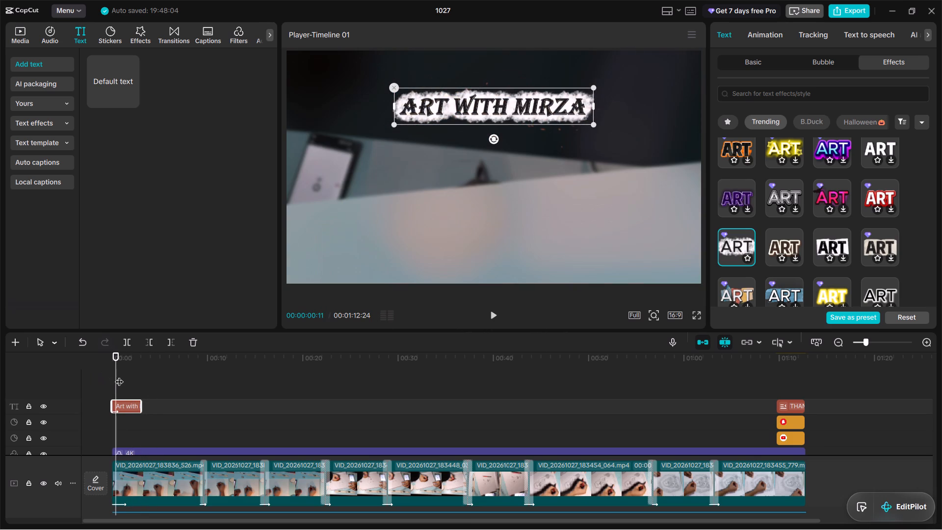
pyautogui.press('space')
pyautogui.press('space')
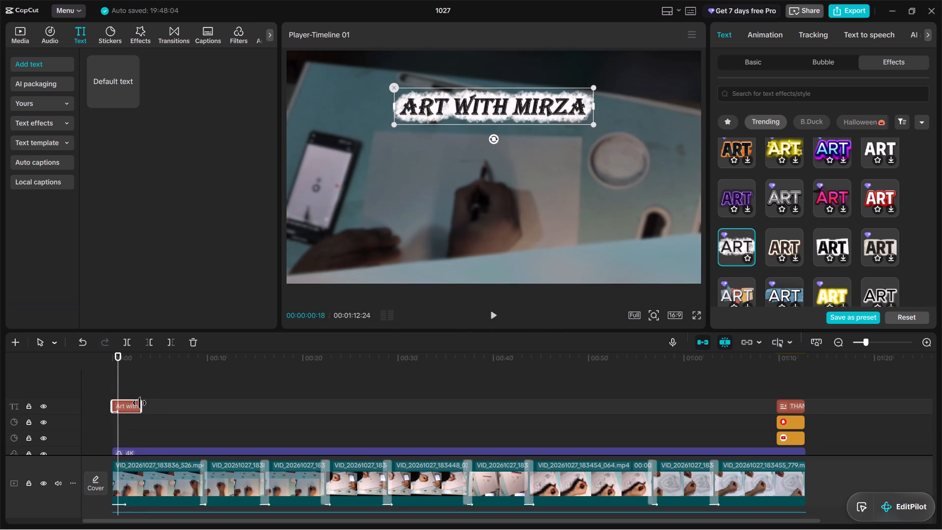
pyautogui.moveTo(139, 403); pyautogui.dragTo(120, 403)
pyautogui.moveTo(119, 358); pyautogui.dragTo(67, 365)
pyautogui.press('space')
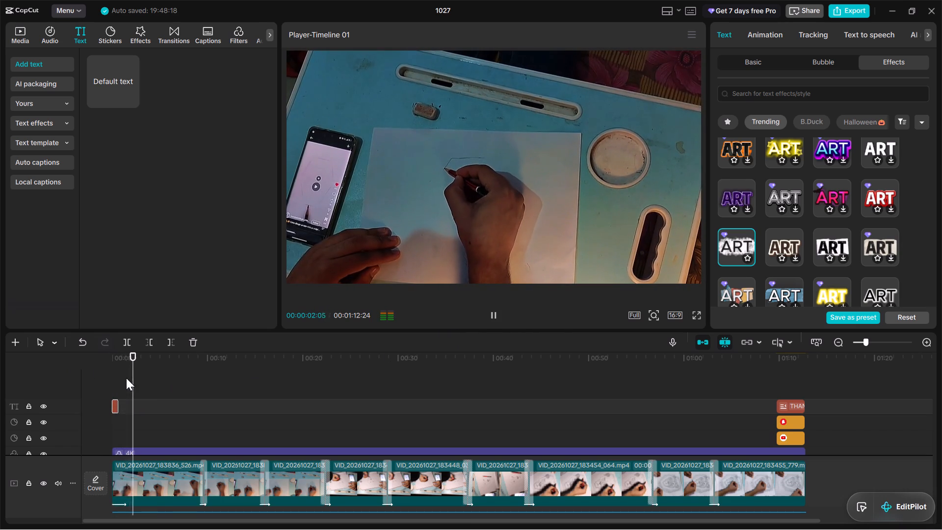
pyautogui.moveTo(136, 357); pyautogui.dragTo(107, 364)
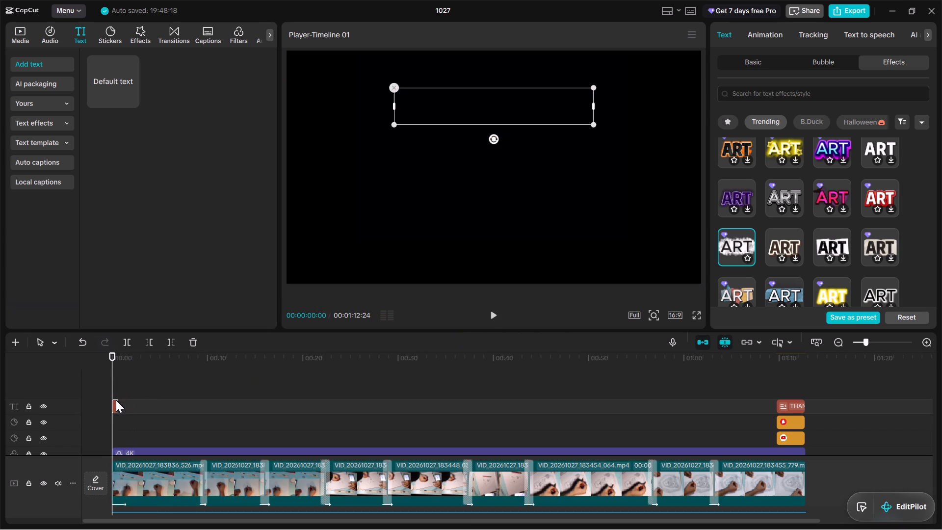
pyautogui.click(118, 400)
pyautogui.moveTo(117, 358); pyautogui.dragTo(90, 356)
# Play the whole video from start to end, looking over the drawing clips, effects, transition sounds and music track.
pyautogui.press('space')
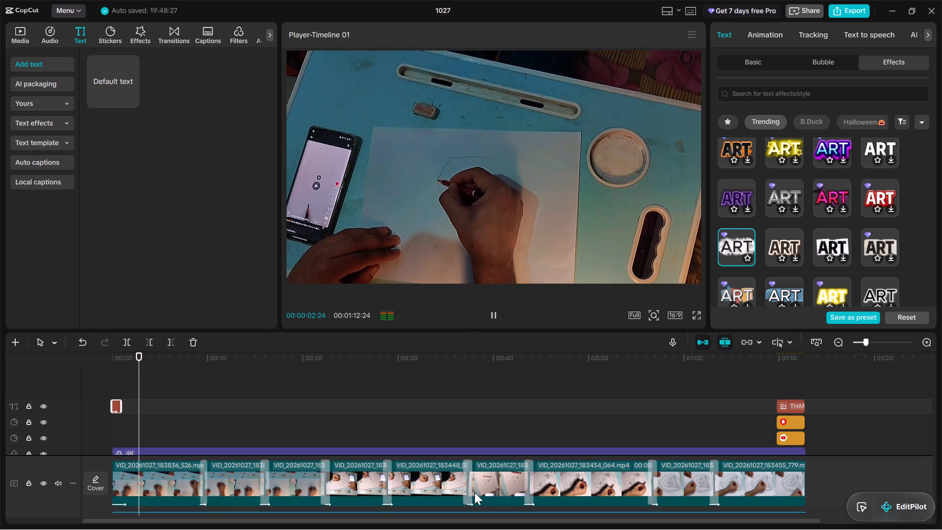
pyautogui.scroll(-7, 589, 390)
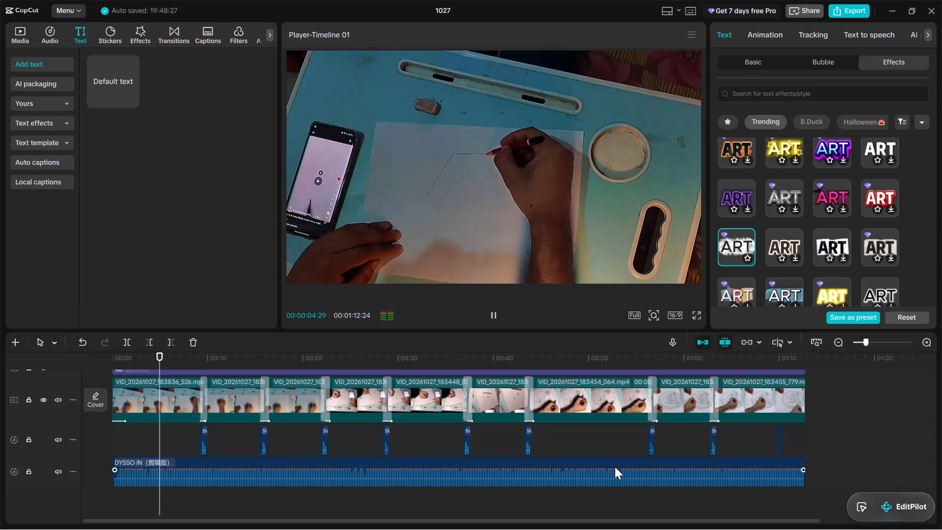
pyautogui.scroll(2, 610, 469)
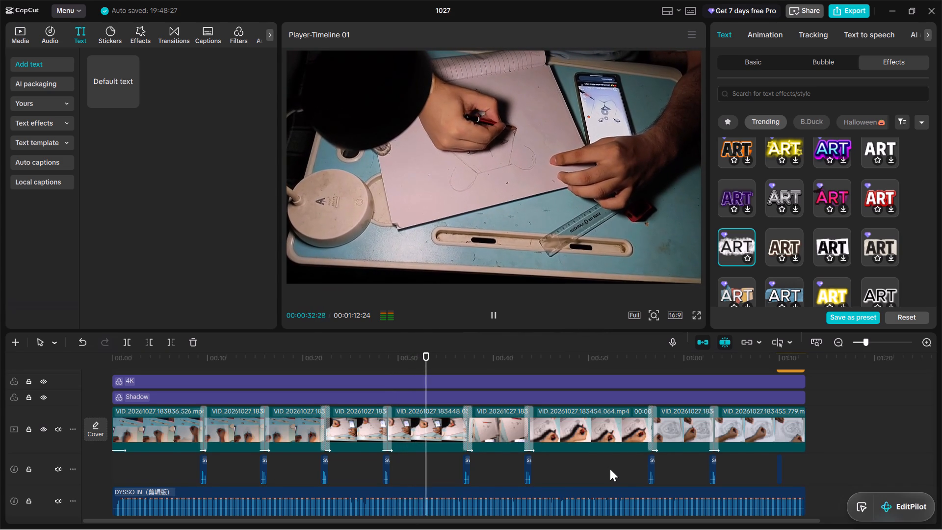
pyautogui.scroll(6, 610, 469)
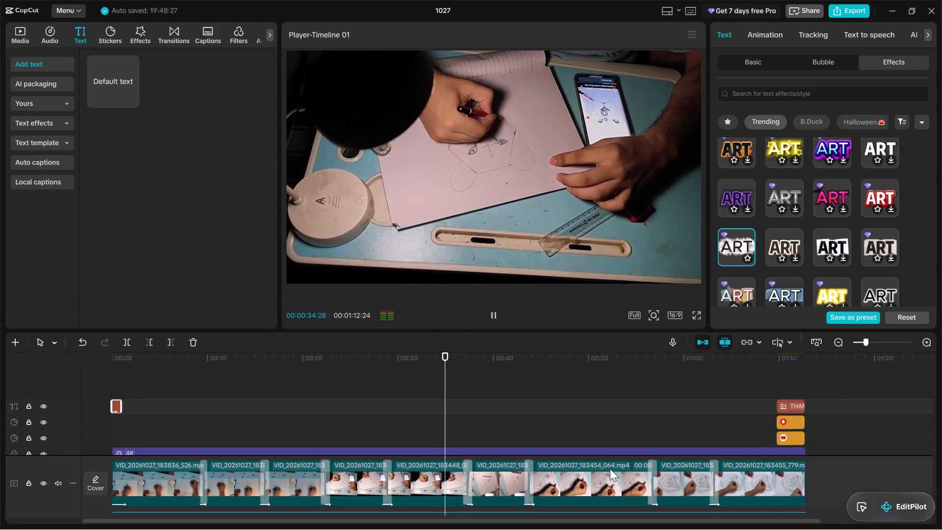
pyautogui.scroll(-6, 610, 469)
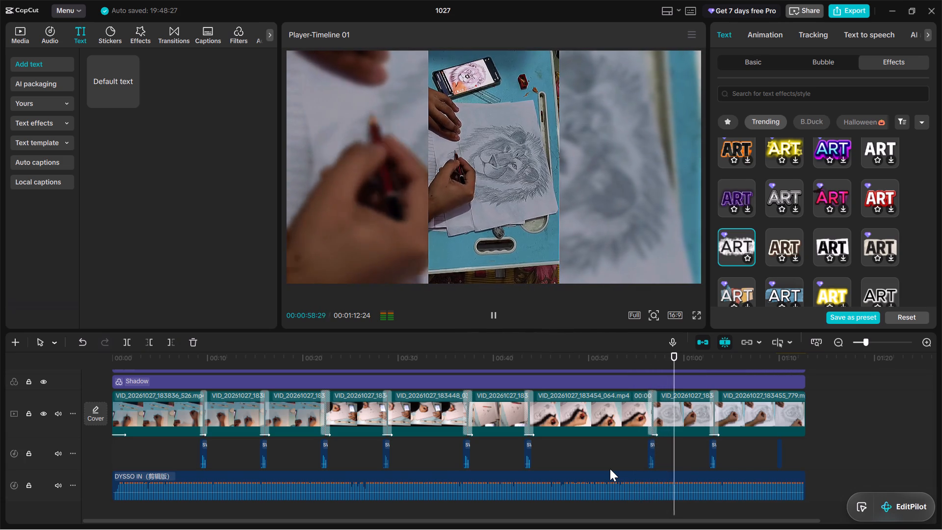
pyautogui.scroll(2, 636, 459)
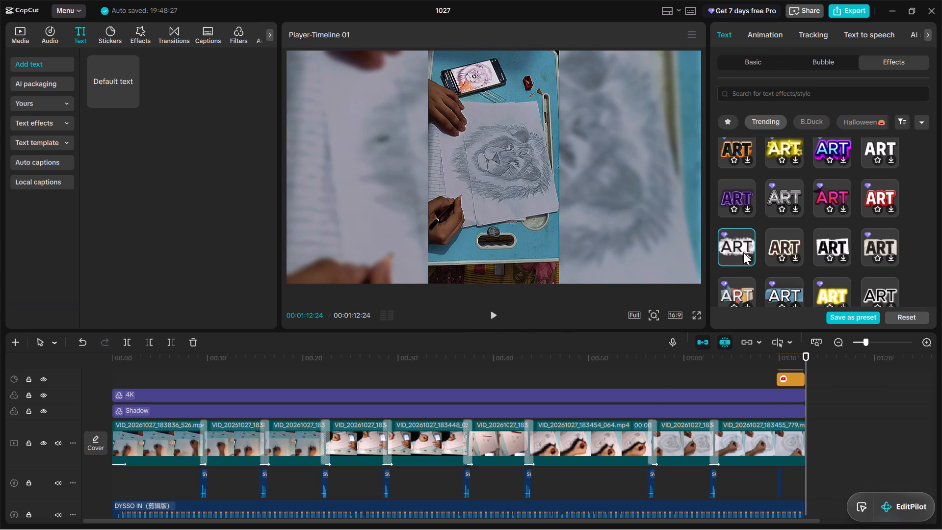
pyautogui.scroll(2, 729, 324)
# Close the 1027 project and exit the video editor.
pyautogui.click(924, 6)
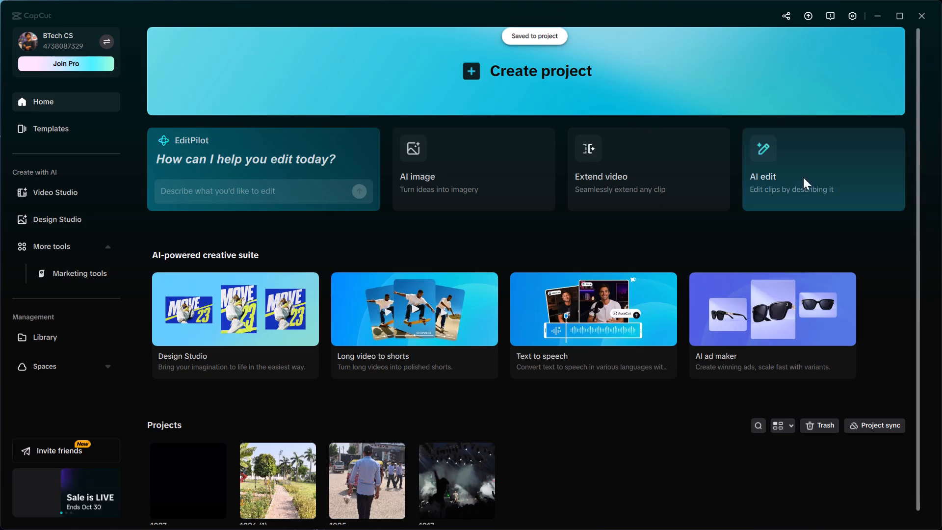
pyautogui.click(924, 14)
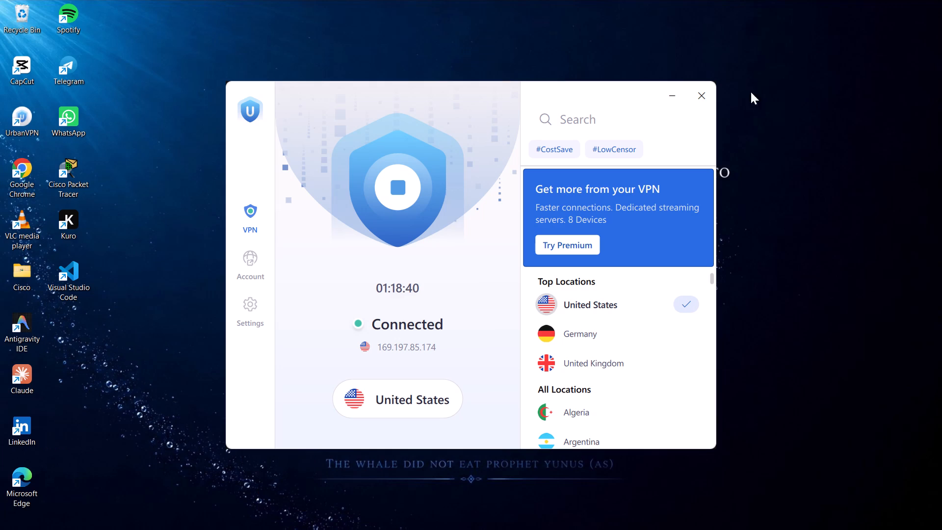